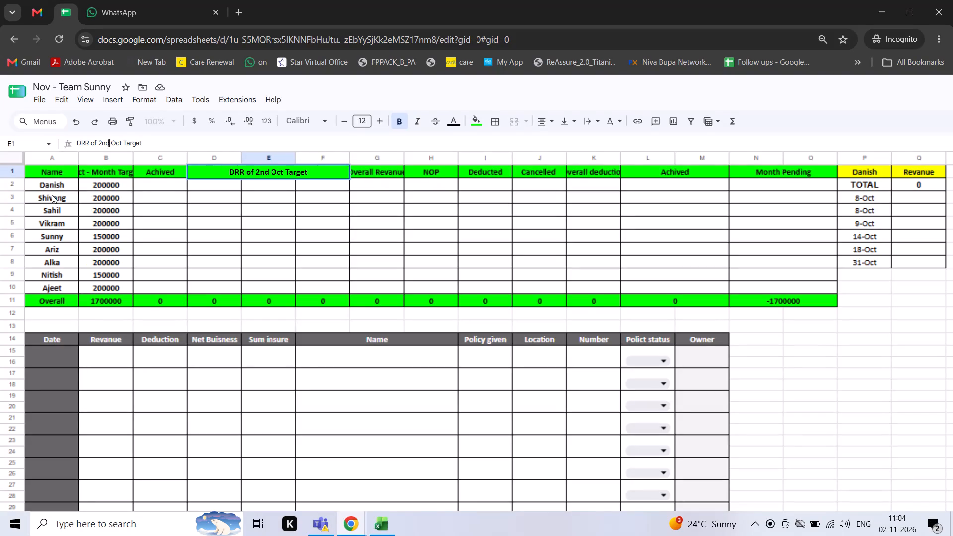
Try the Amatic SC and Arial fonts on the entire sheet, finishing with Calibri.
click(10, 159)
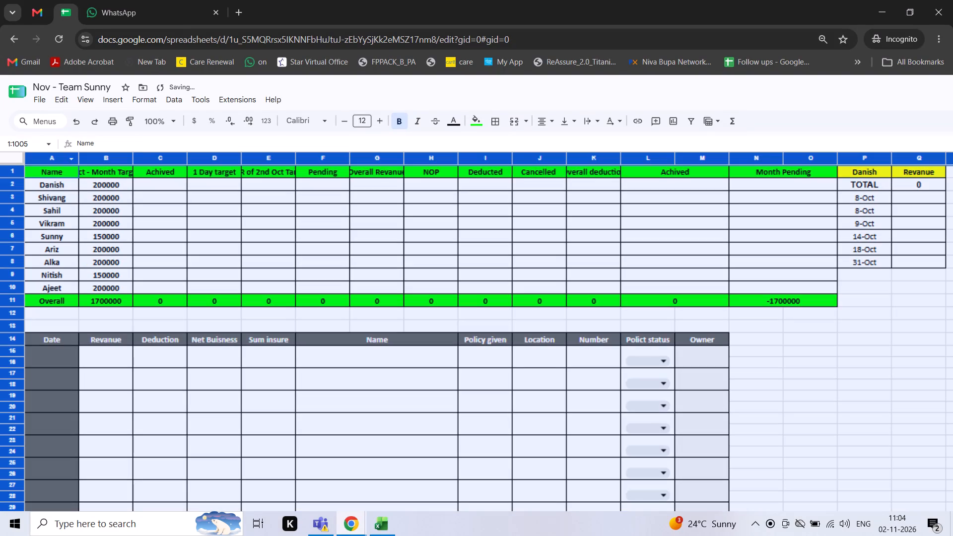
click(299, 124)
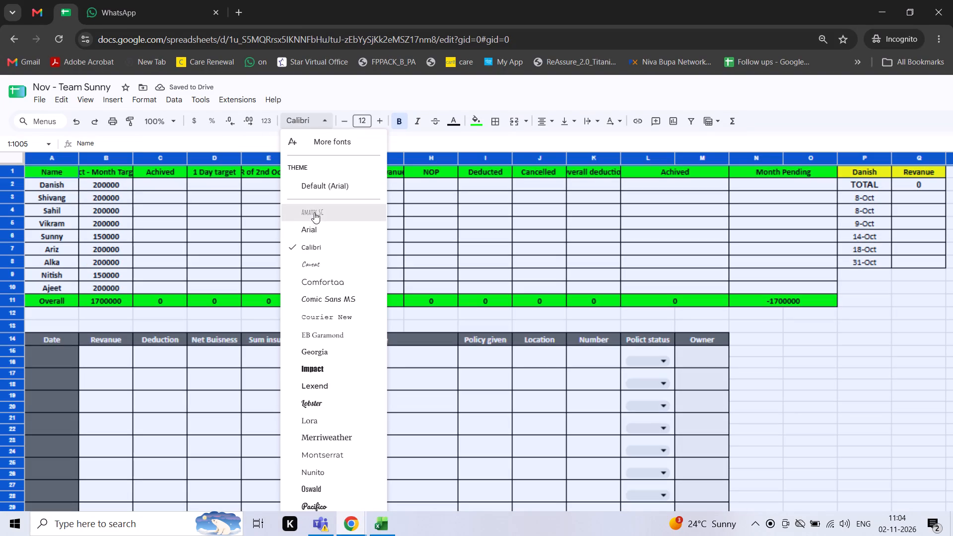
click(313, 216)
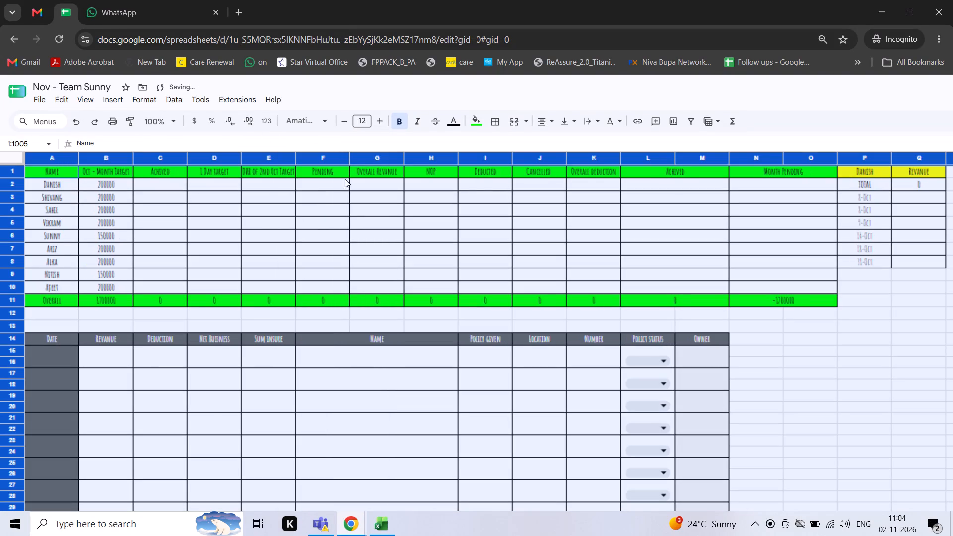
click(327, 122)
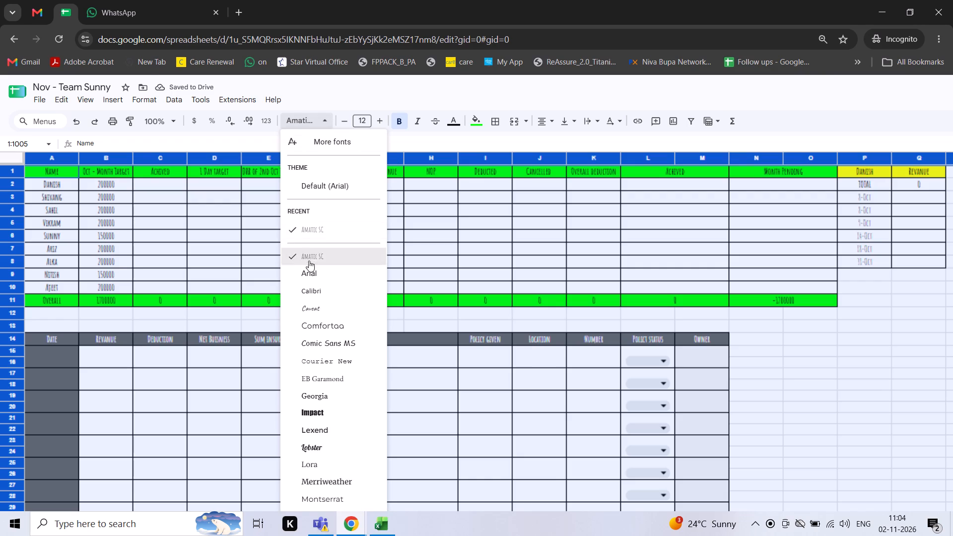
click(309, 269)
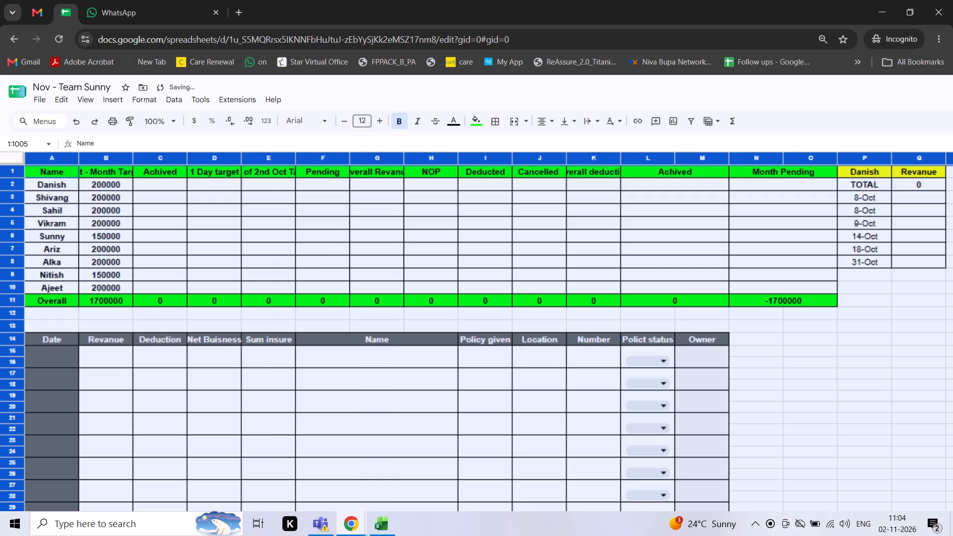
click(323, 119)
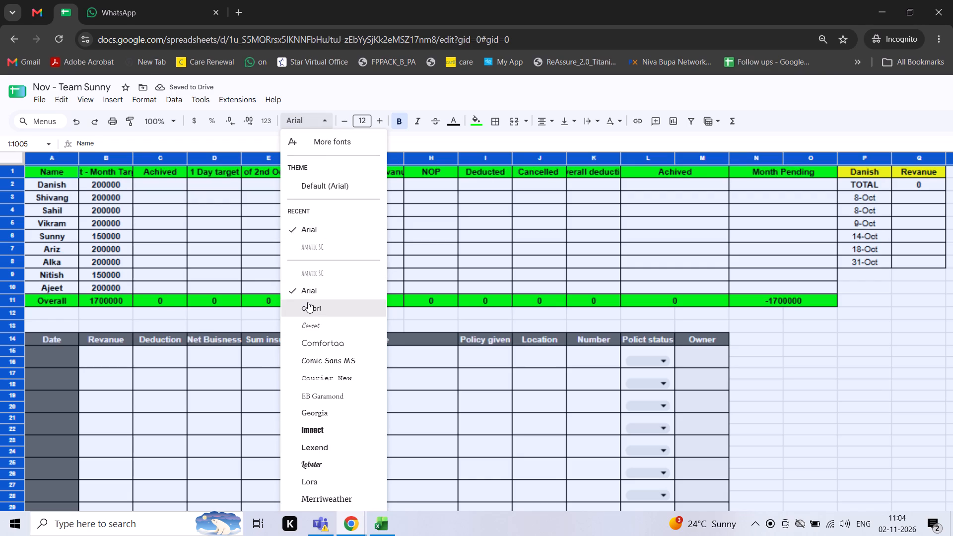
click(307, 302)
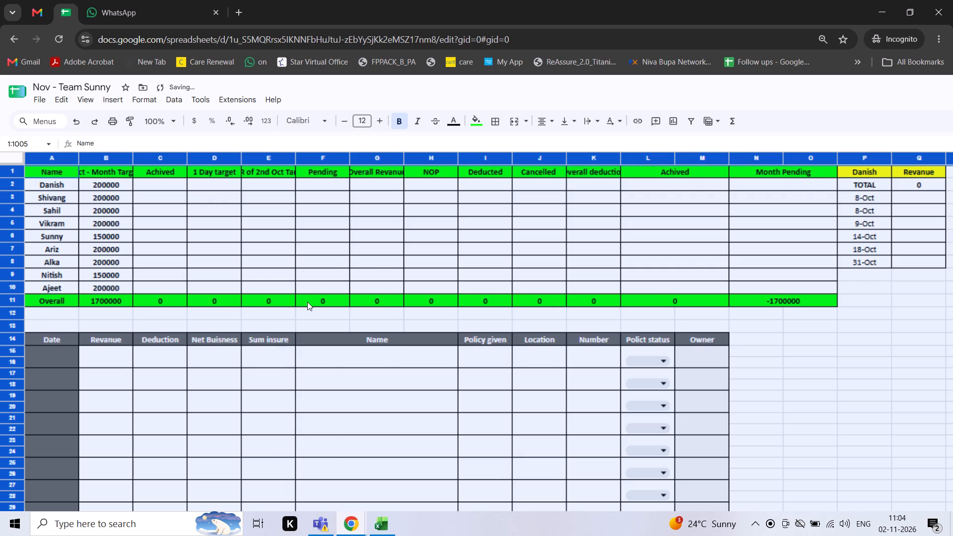
Fit column B's width to its Oct - Month Target header.
scroll(307, 302, down, 1)
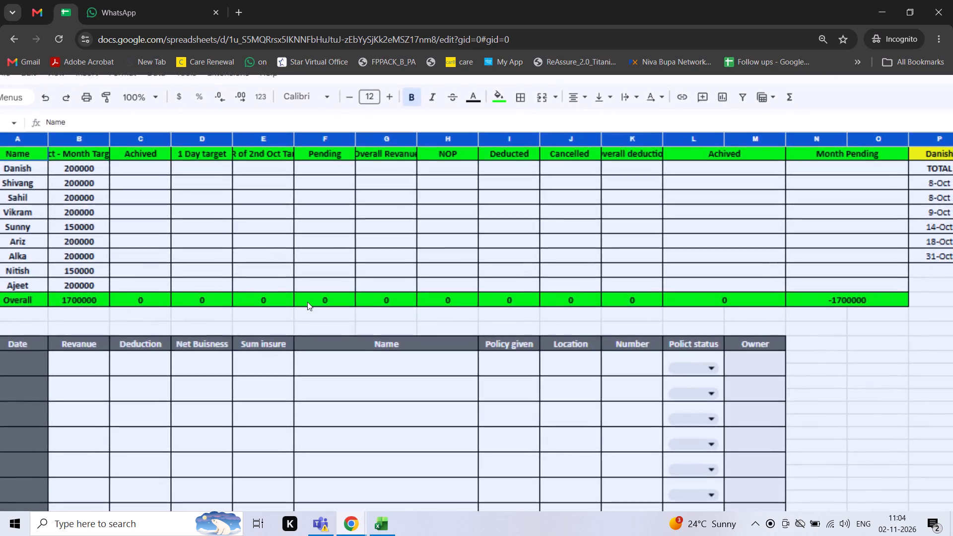
scroll(307, 302, down, 1)
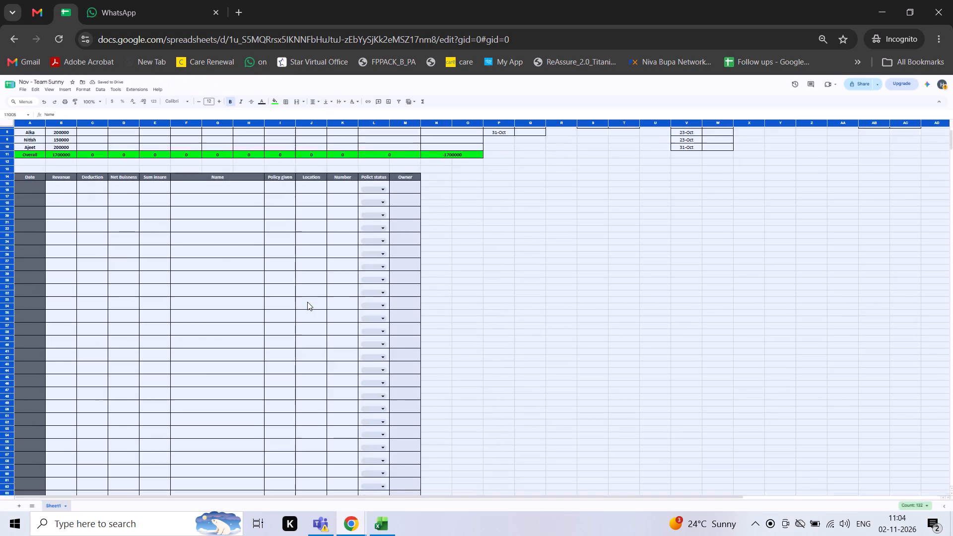
scroll(307, 302, up, 10)
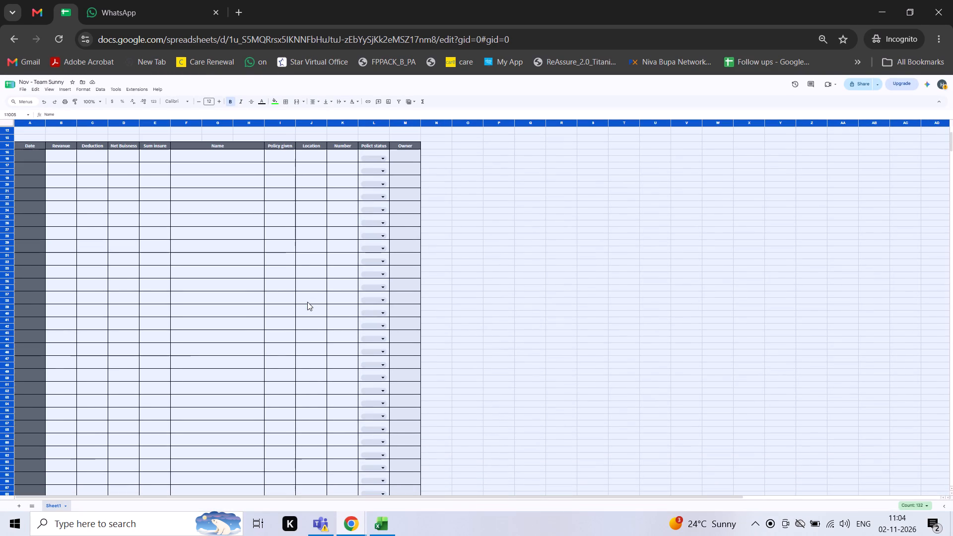
click(326, 265)
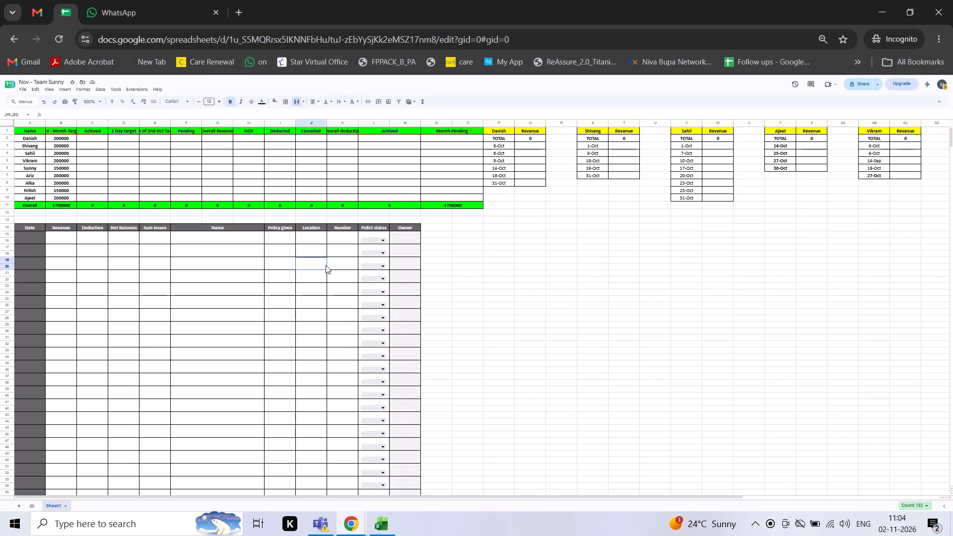
key(ctrl+equal)
key(ctrl+equal)
key(ctrl+equal)
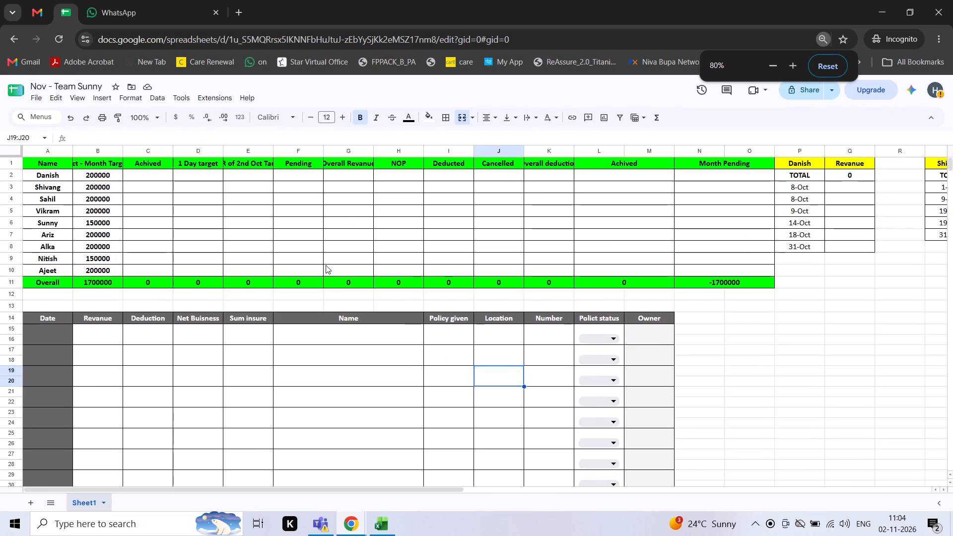
key(ctrl+equal)
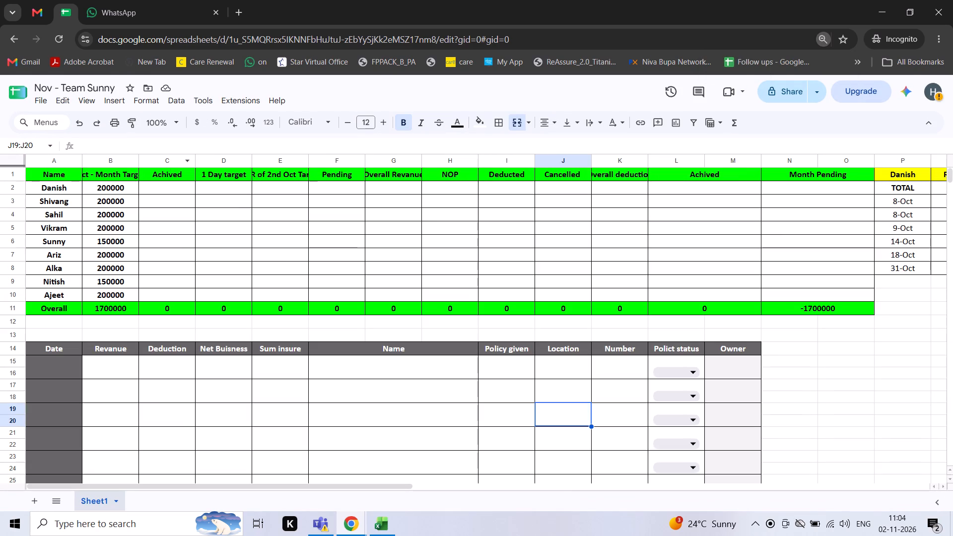
double_click(139, 162)
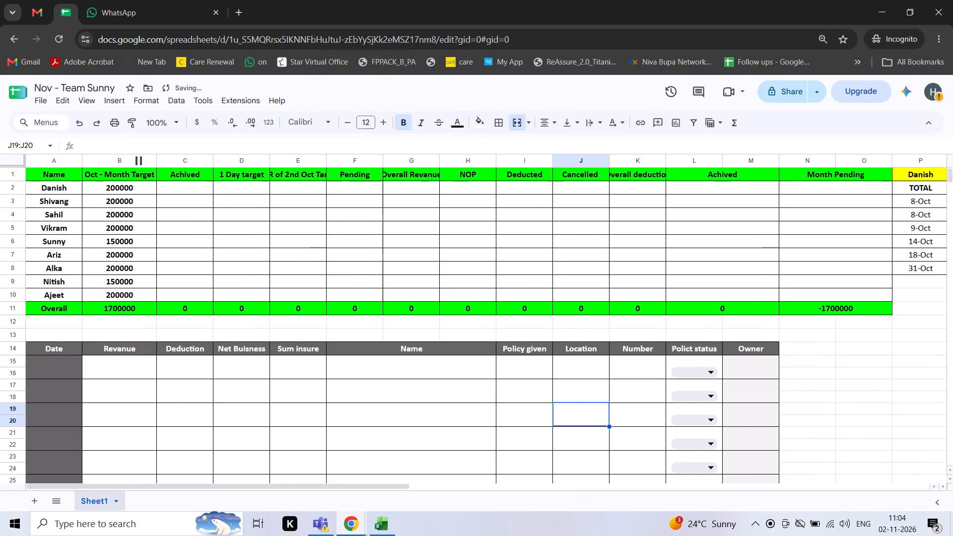
Change the header in B1 to "Nov - Month Target".
click(98, 173)
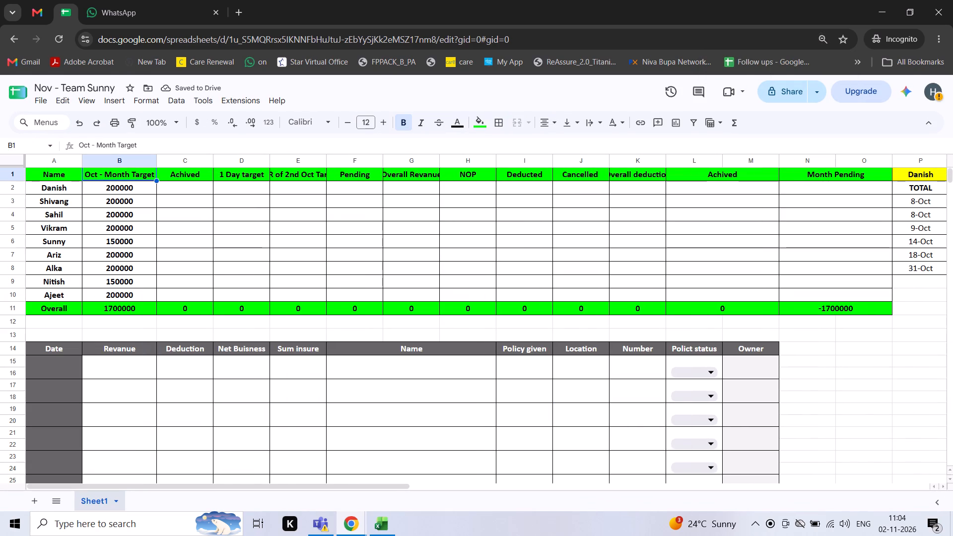
click(88, 142)
key(Right)
key(BackSpace)
key(BackSpace)
key(BackSpace)
key(BackSpace)
text(Nov)
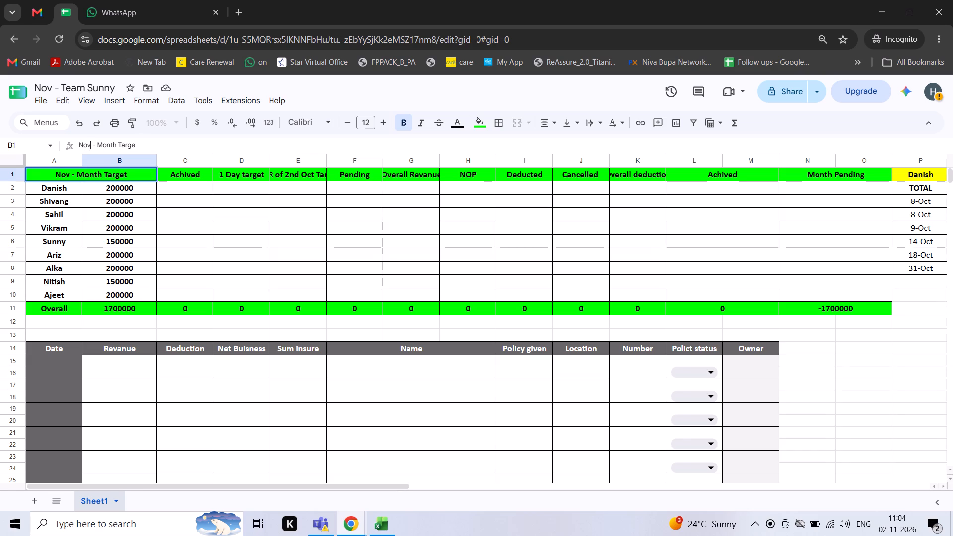
click(179, 210)
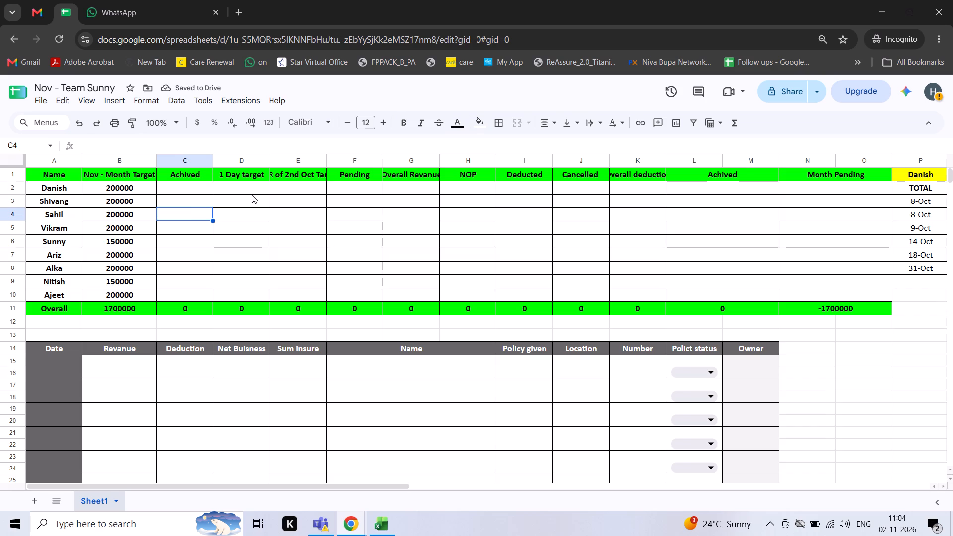
Fit column E's width to its DRR target header.
click(292, 177)
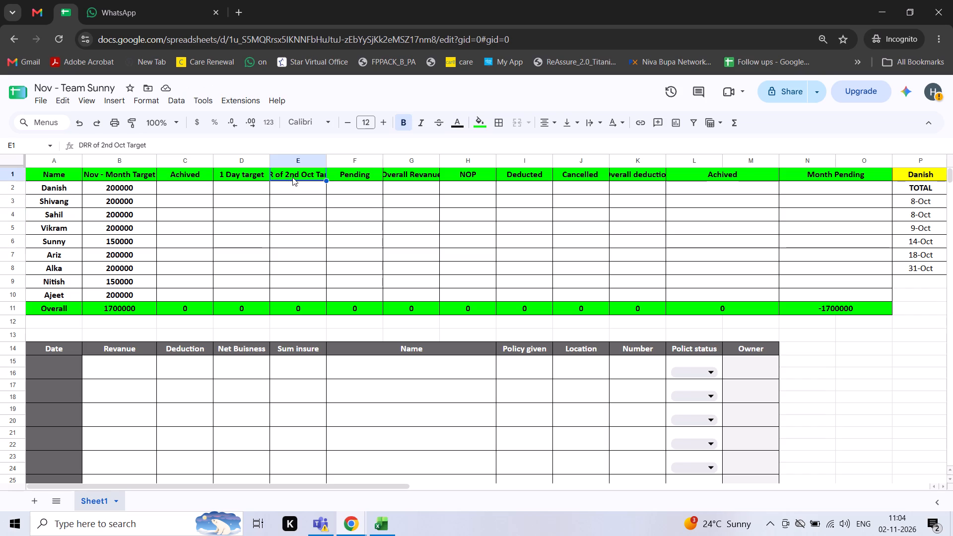
double_click(327, 162)
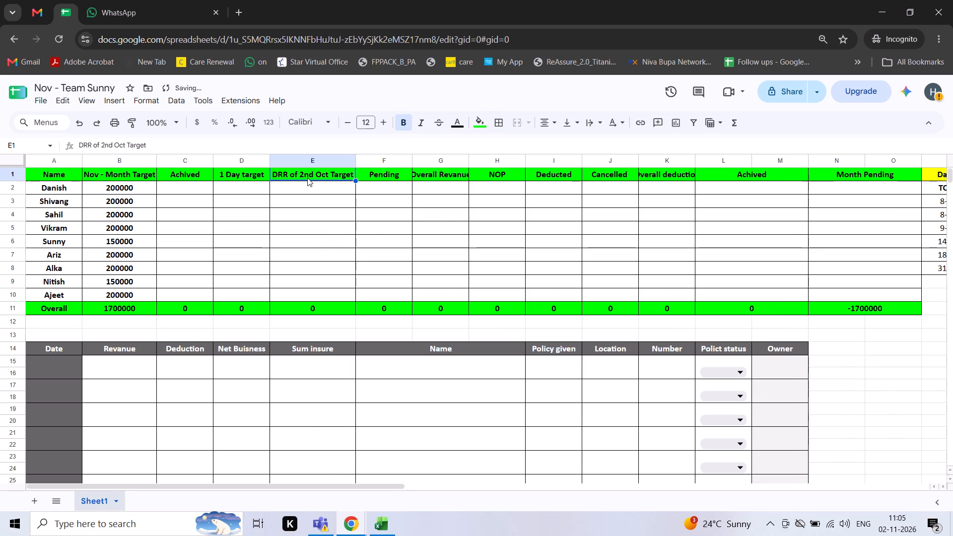
Change the header in E1 to "DRR of 2nd Nov Target".
click(315, 174)
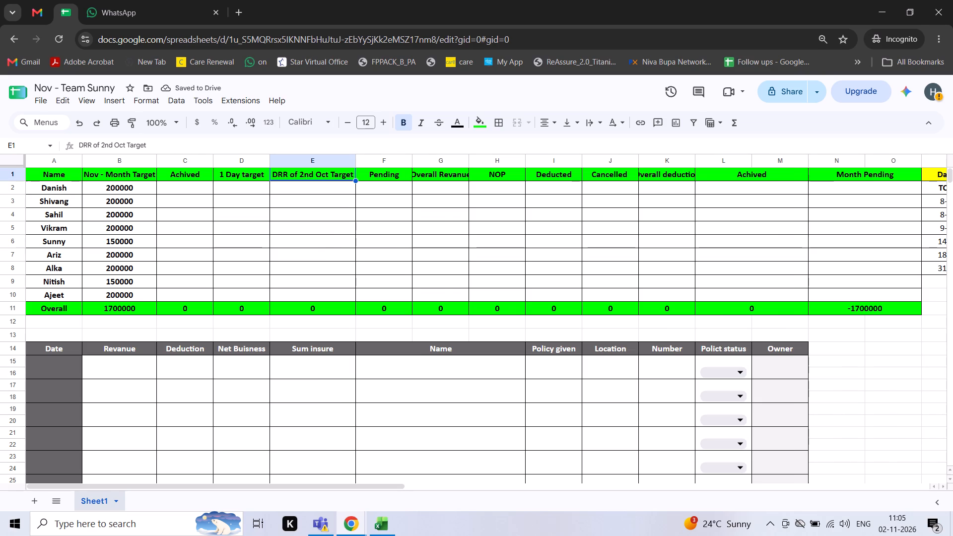
click(125, 145)
key(BackSpace)
key(BackSpace)
key(BackSpace)
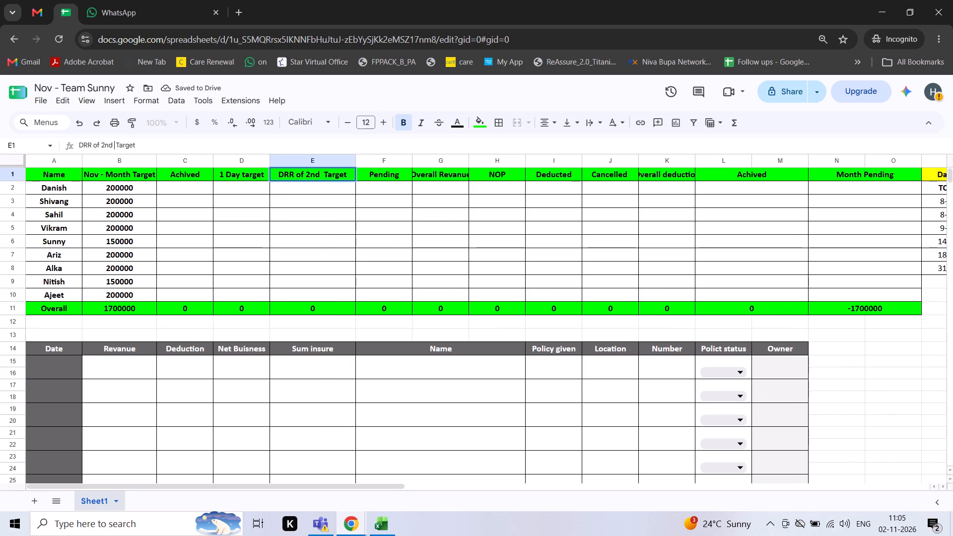
text(Nov)
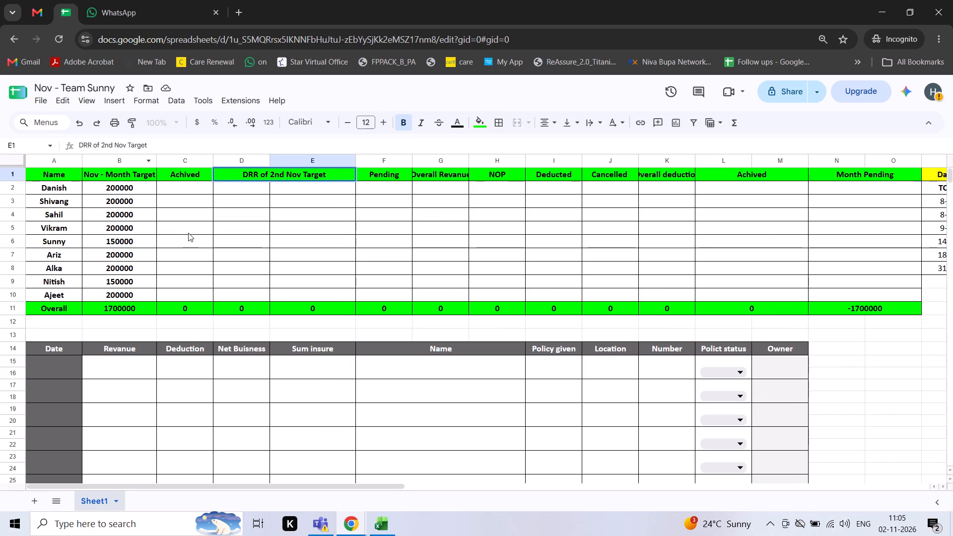
click(188, 233)
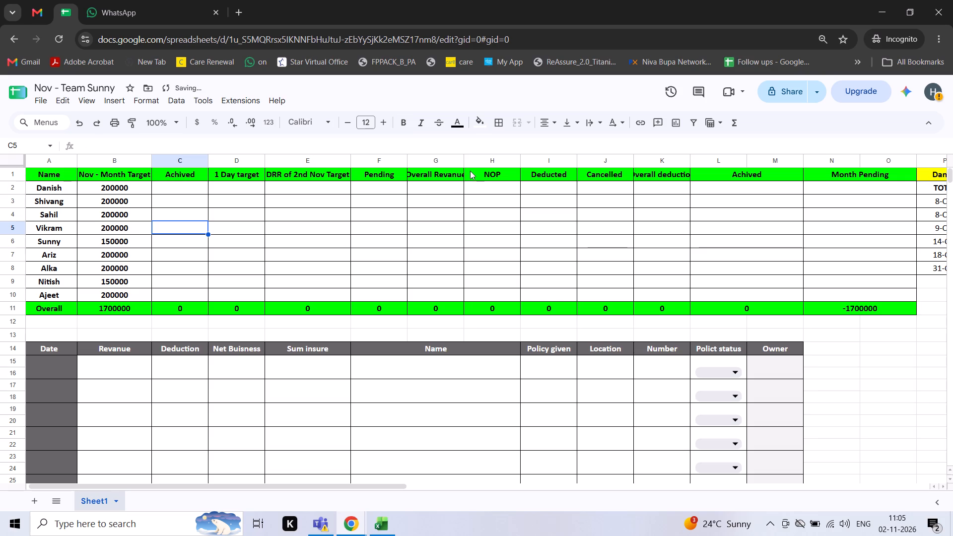
Fit column G's width to its Overall Revanue header.
double_click(464, 158)
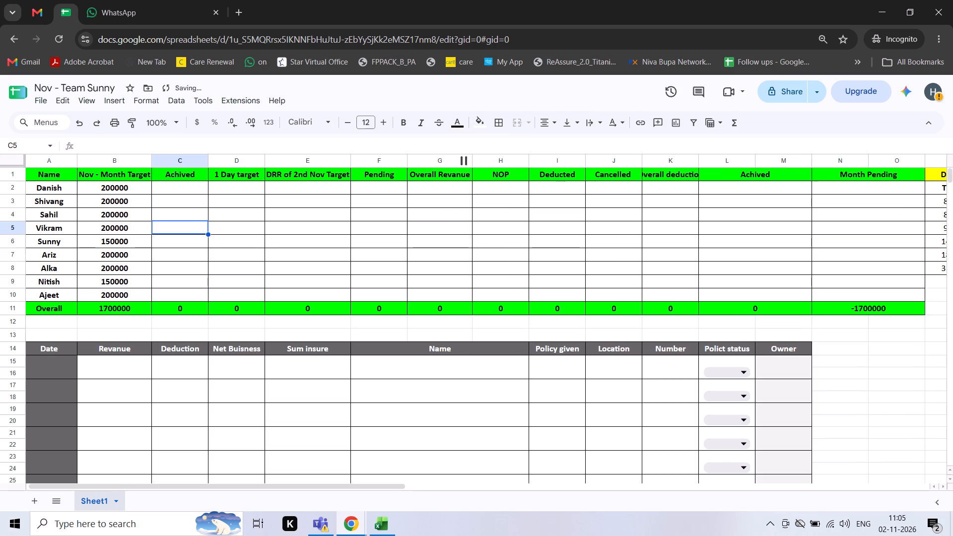
Move the Owner header and the three merged cells below it from column M to column N, starting at N14.
scroll(270, 206, left, 1)
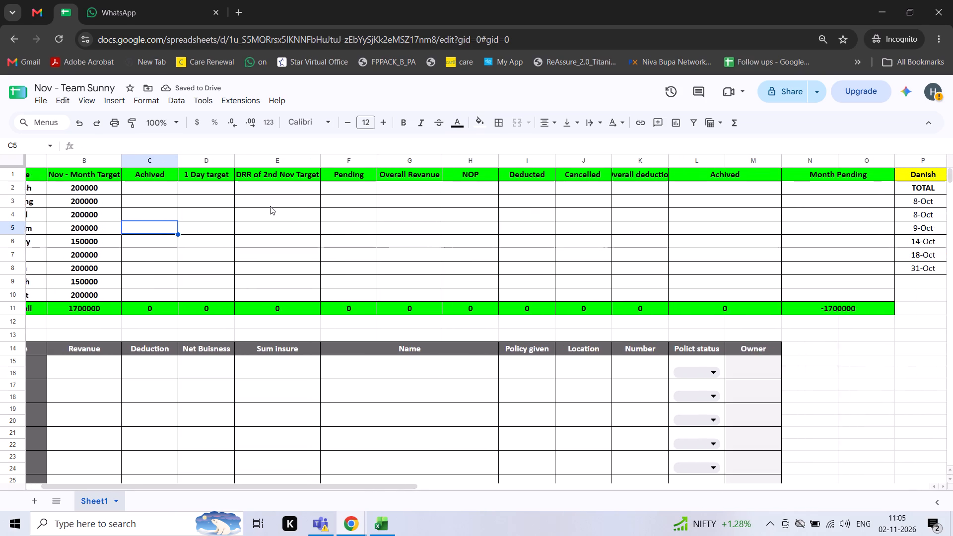
scroll(270, 206, left, 4)
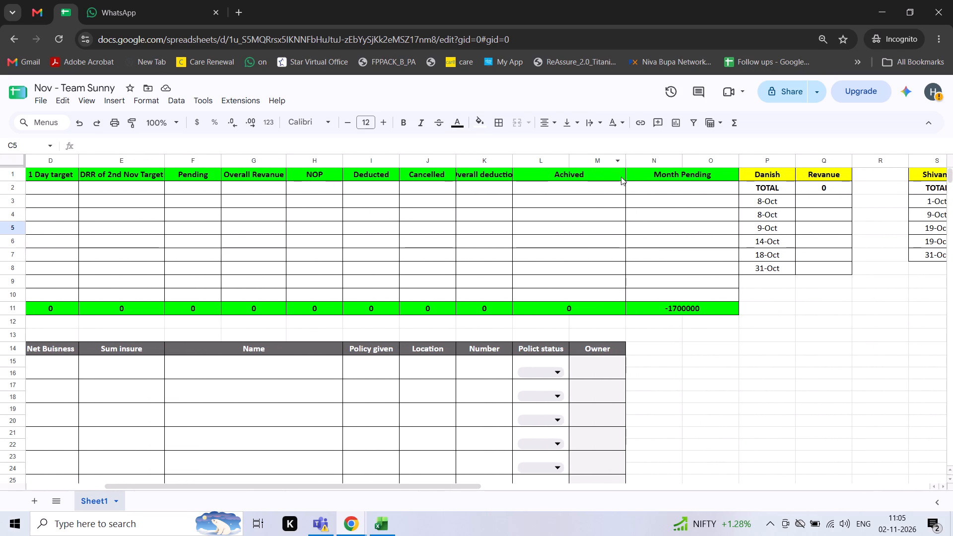
click(609, 342)
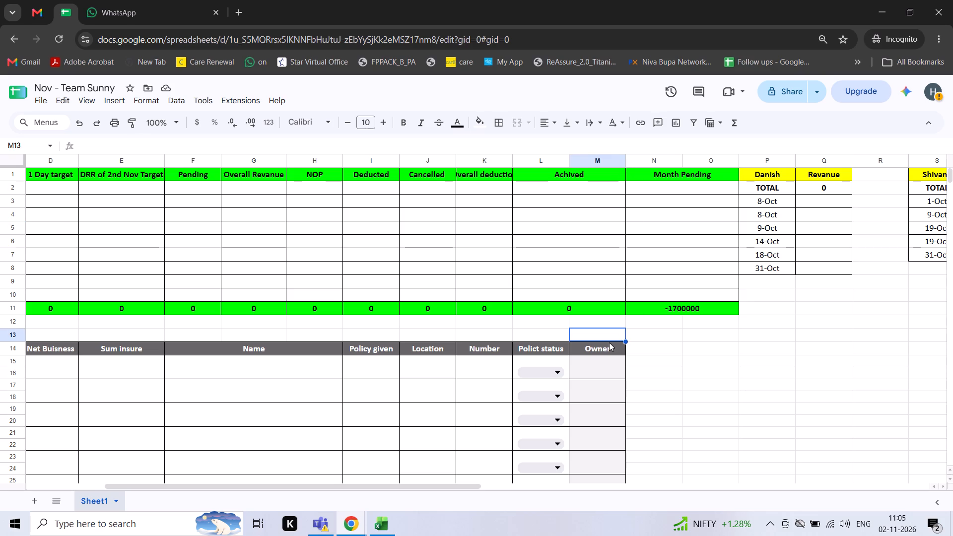
key(Down)
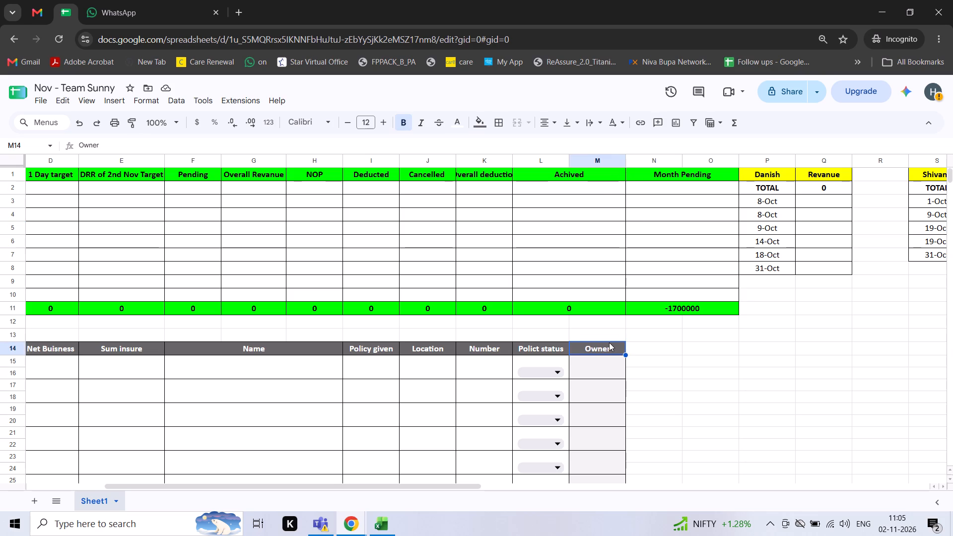
key(shift+Down)
key(shift+Down)
key(shift+Down)
key(ctrl+x)
key(Right)
key(ctrl+v)
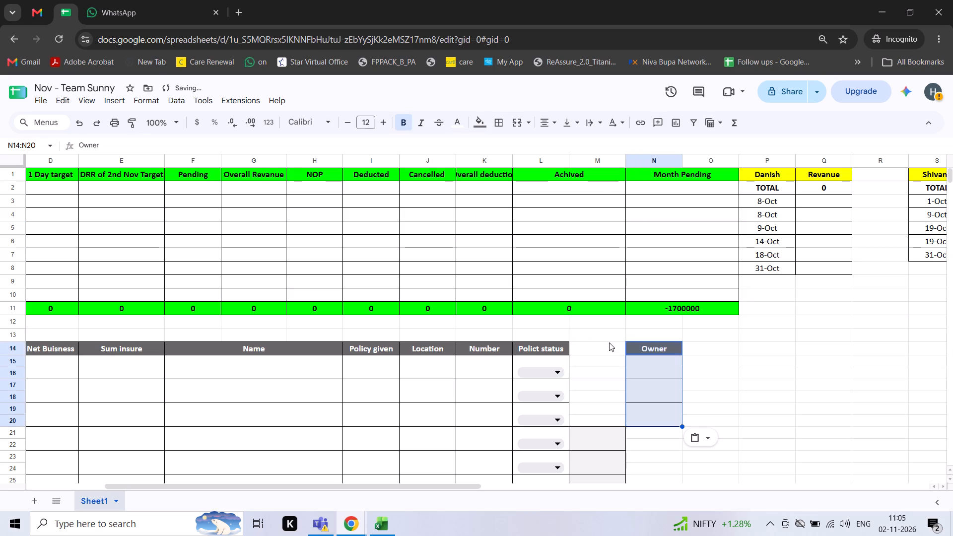
Delete column M, the second column under the merged Achived header.
click(602, 162)
right_click(602, 162)
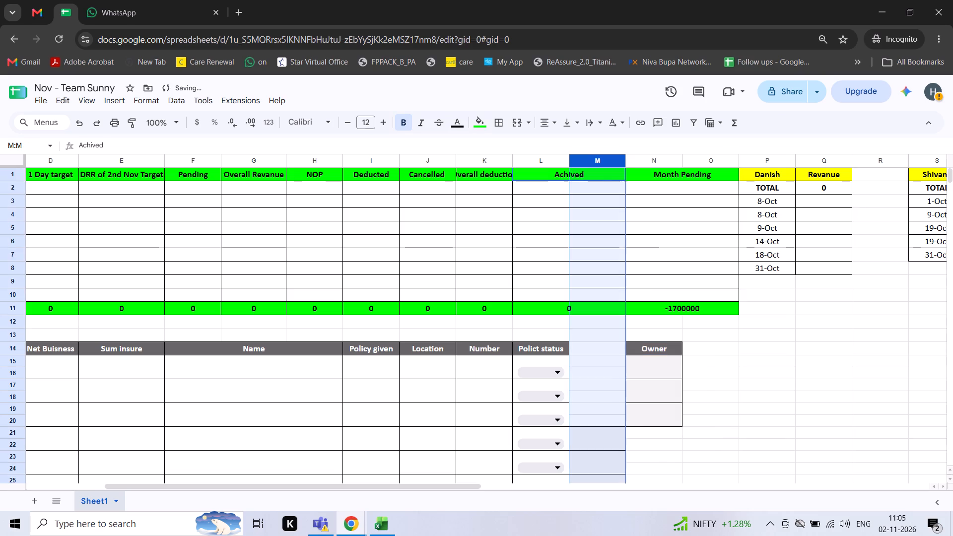
click(644, 250)
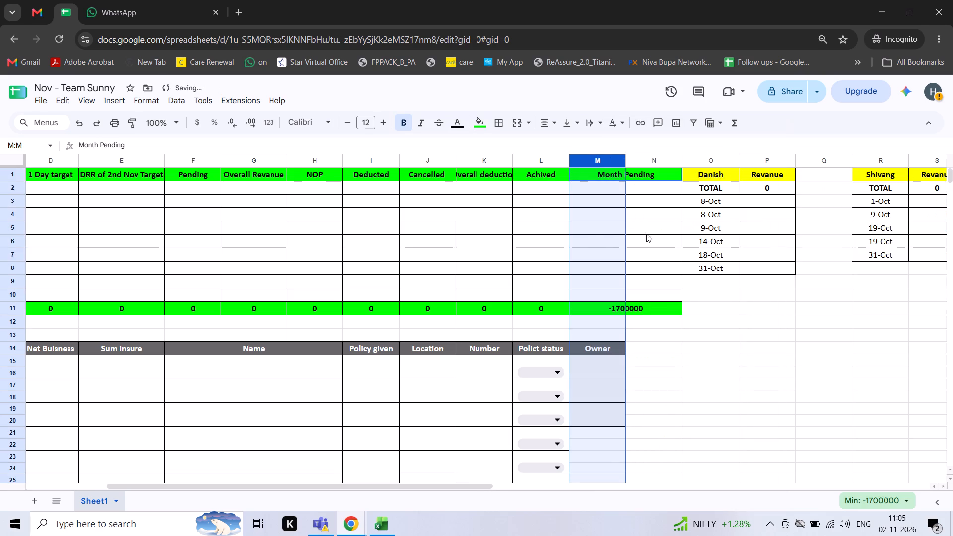
Delete column N, the second column under the merged Month Pending header.
click(657, 159)
right_click(657, 159)
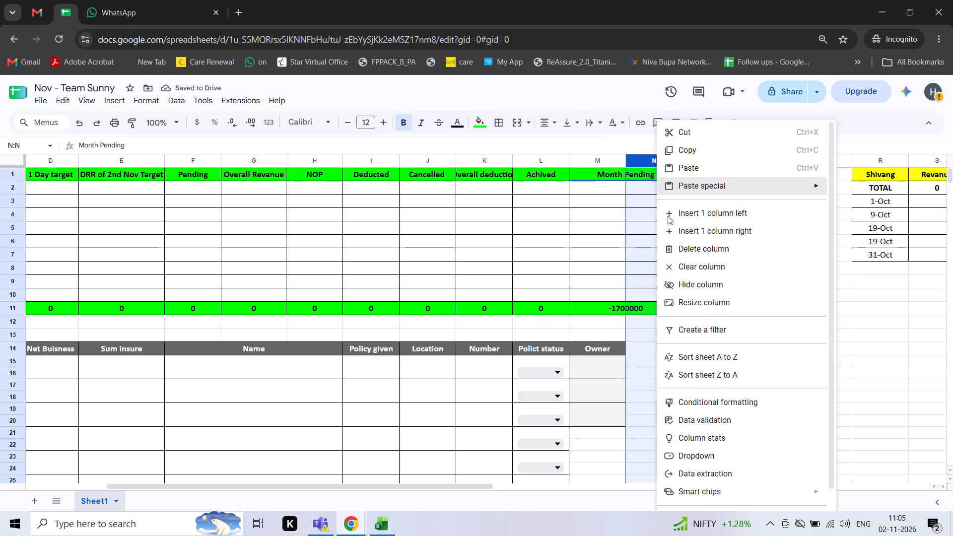
click(686, 248)
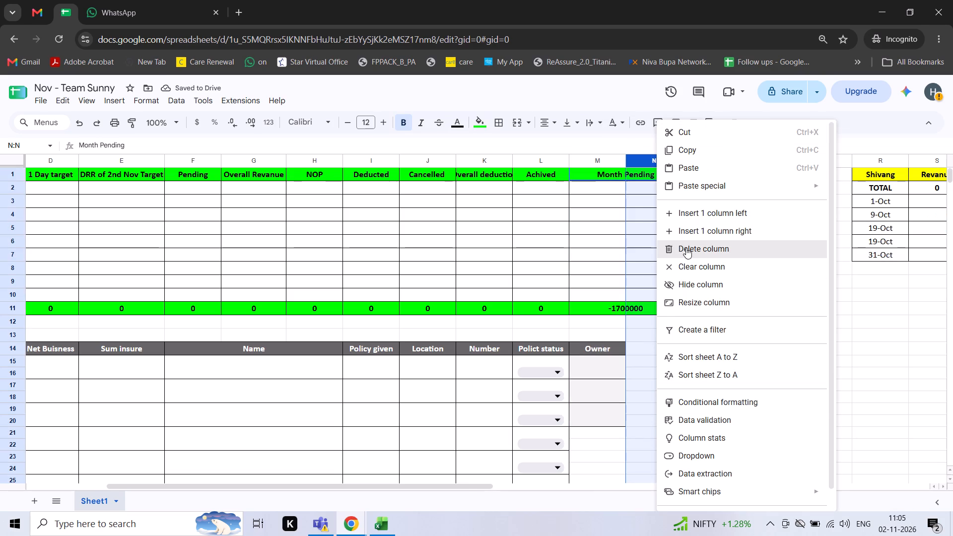
Insert one column directly after column N, which holds the Danish dates.
right_click(633, 160)
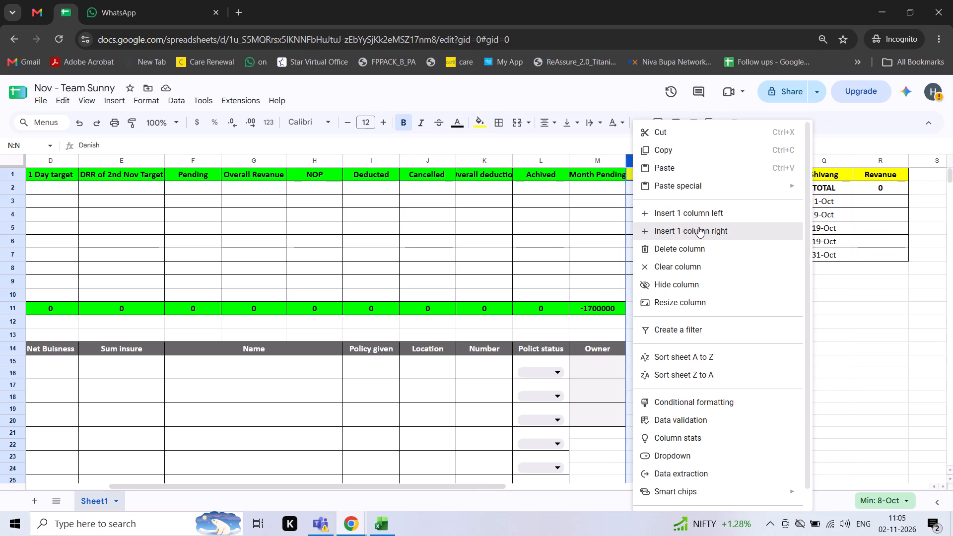
click(698, 227)
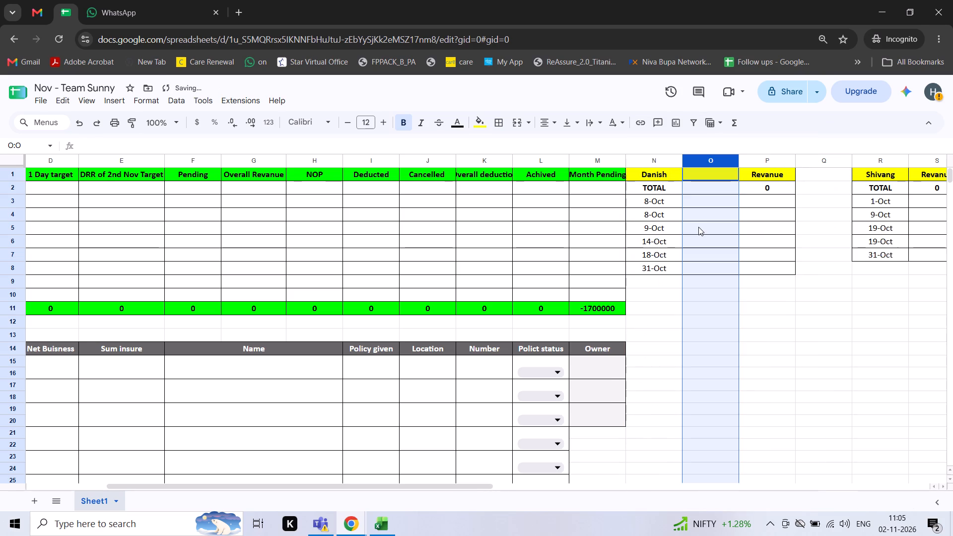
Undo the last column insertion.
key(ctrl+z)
Insert one column directly before column N, which holds the Danish dates.
right_click(659, 154)
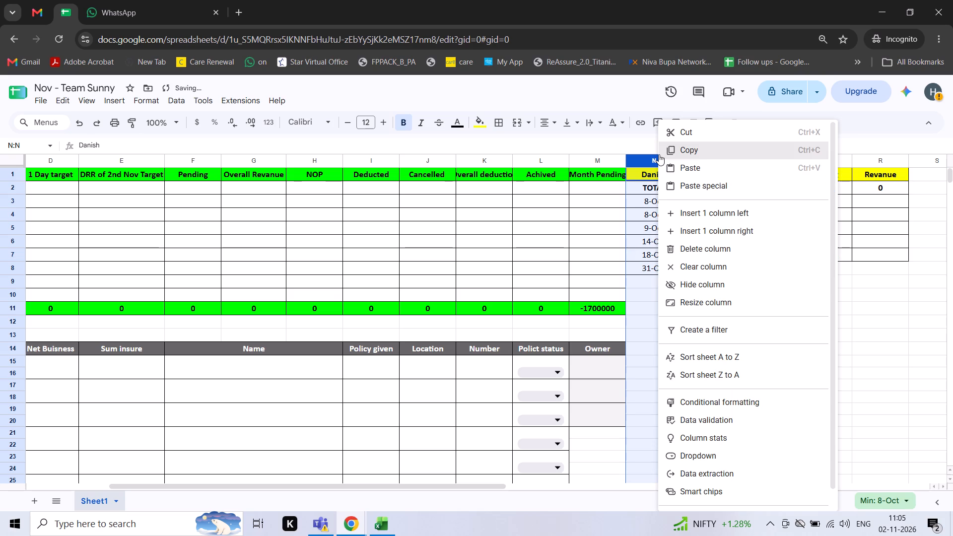
click(717, 215)
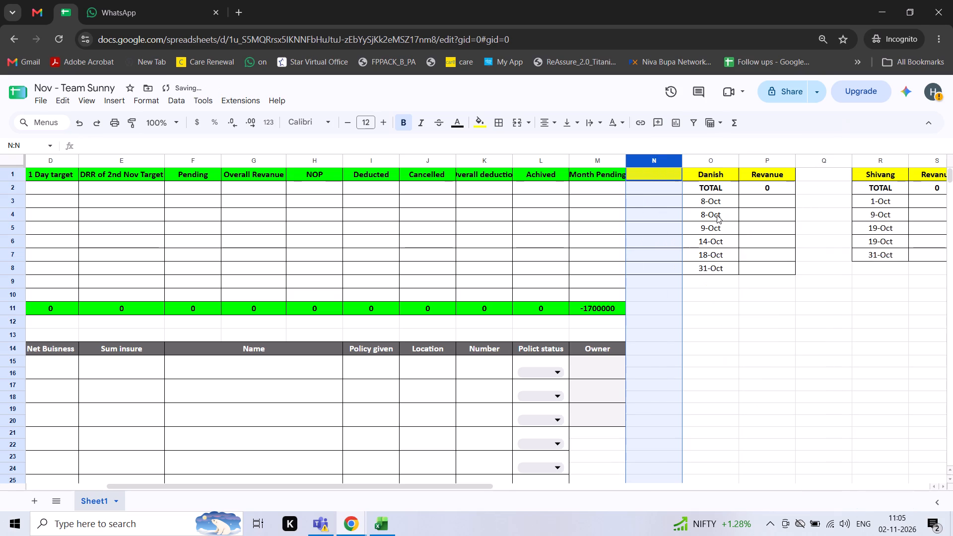
Remove the yellow fill and borders from the new column N by copying blank cell N9 over N1:N9.
click(681, 282)
key(ctrl+c)
key(Up)
key(Up)
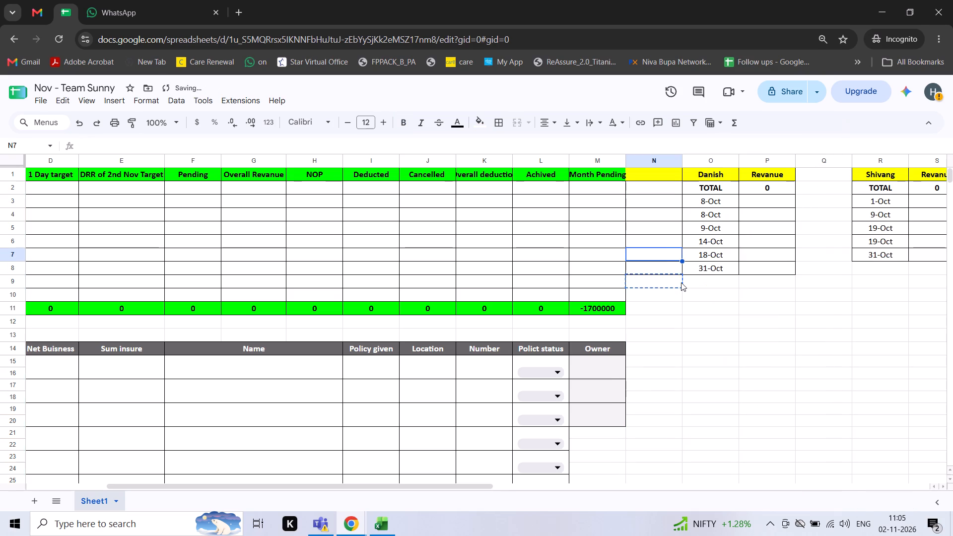
key(Up)
key(Up)
key(Up)
key(Up)
key(Up)
key(Up)
key(shift+Down)
key(shift+Down)
key(shift+Down)
key(shift+Down)
key(shift+Down)
key(shift+Down)
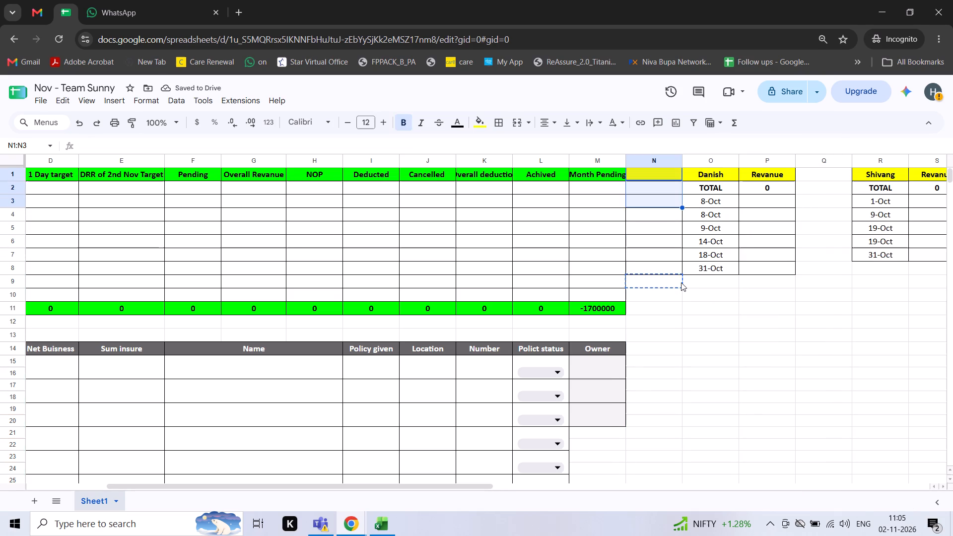
key(shift+Down)
key(shift+Down)
key(ctrl+v)
key(ctrl+Up)
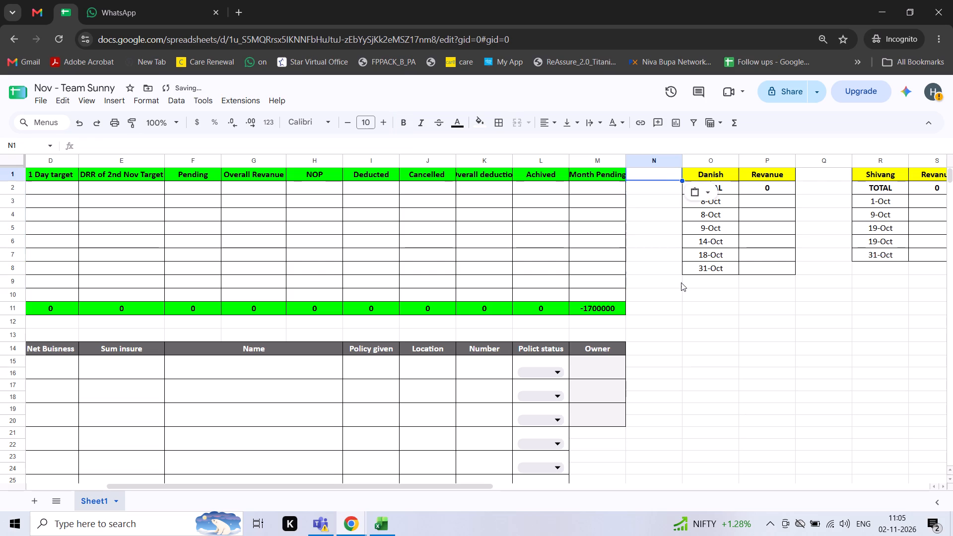
Insert one row above row 4, Sahil's row in the target table.
key(ctrl+Left)
key(ctrl+Left)
key(ctrl+Left)
key(ctrl+Left)
key(ctrl+Left)
key(ctrl+Left)
key(ctrl+Left)
key(ctrl+Left)
key(ctrl+Left)
key(ctrl+Left)
key(ctrl+Left)
key(ctrl+Left)
key(ctrl+Left)
key(ctrl+Left)
key(Down)
key(Down)
key(Up)
key(Up)
key(Up)
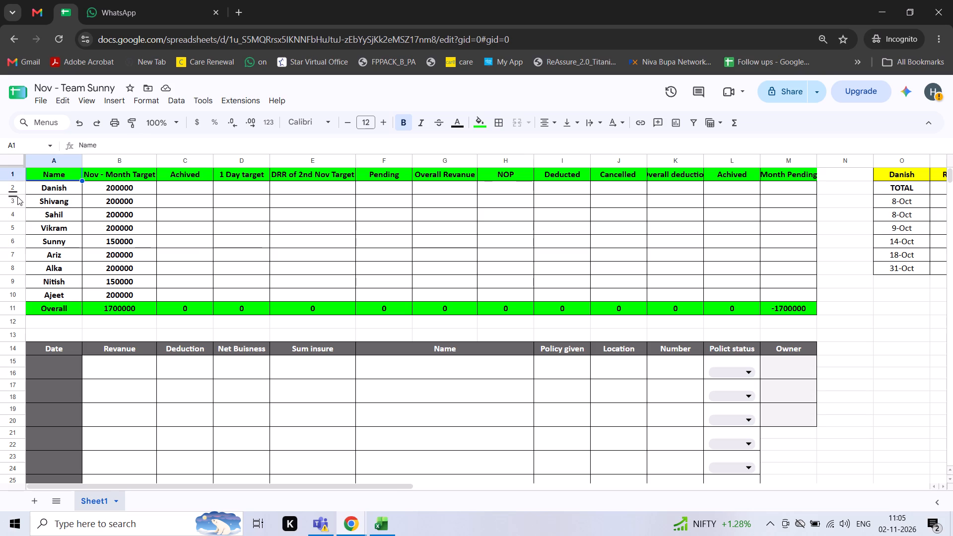
click(14, 213)
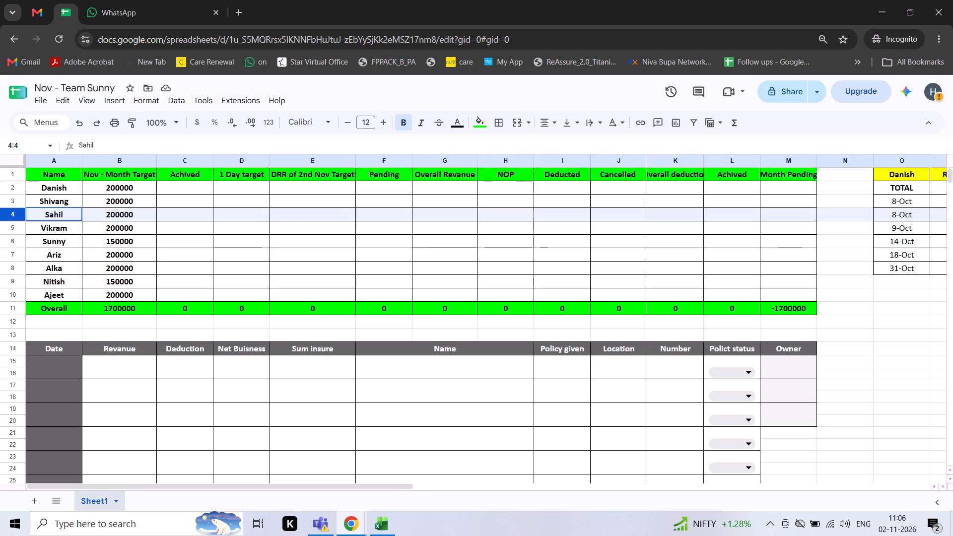
right_click(14, 213)
click(65, 306)
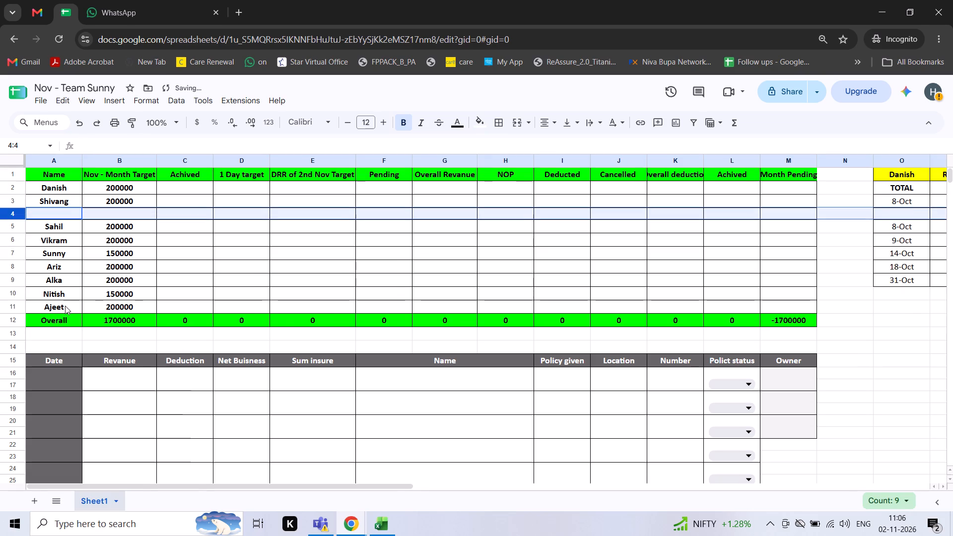
Fill the new row 4 with the name Aziz in A4 and a month target of 15000 in B4.
key(Left)
key(Right)
key(Left)
text(Aziz)
key(Return)
key(Up)
key(Right)
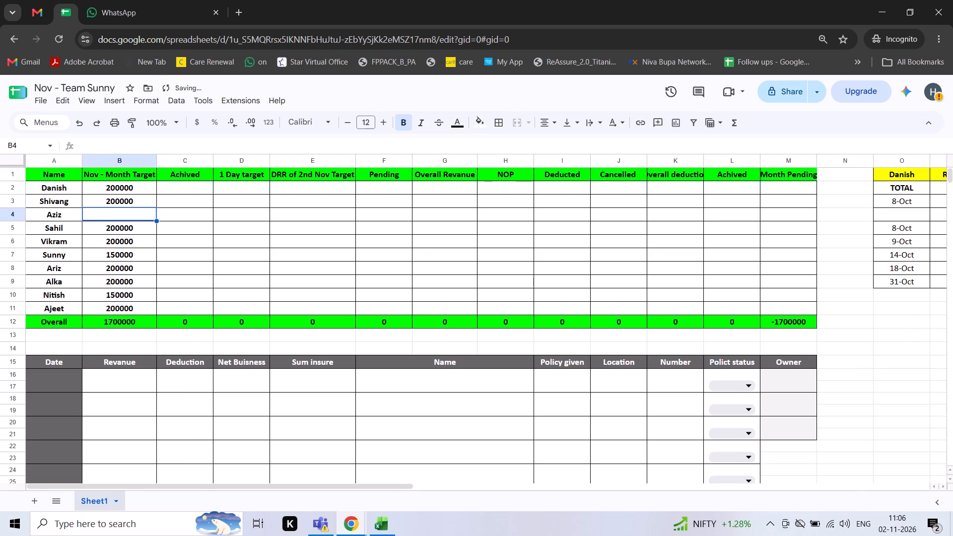
text(15000)
key(Return)
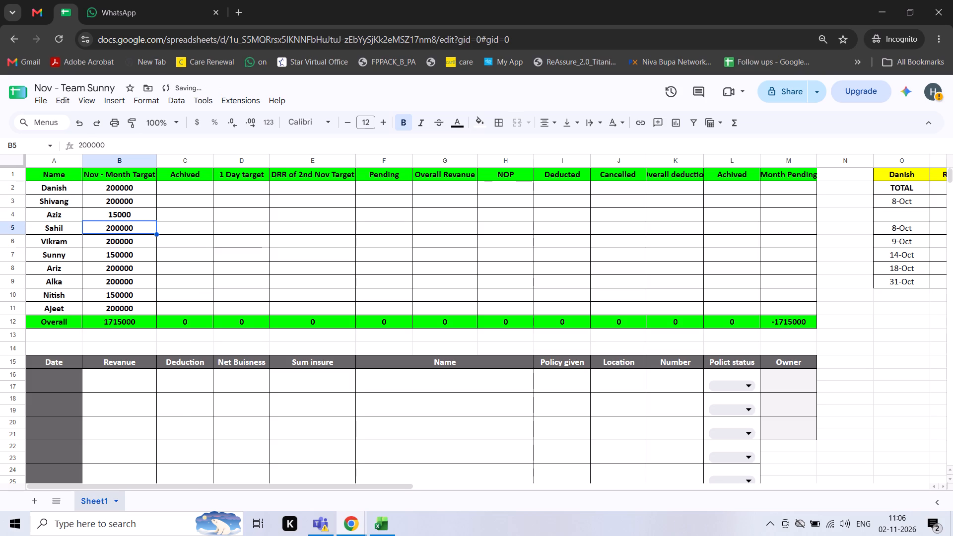
Set Aziz's Nov - Month Target in B4 to 150000.
key(Up)
key(Up)
key(Up)
key(Up)
key(Down)
key(Down)
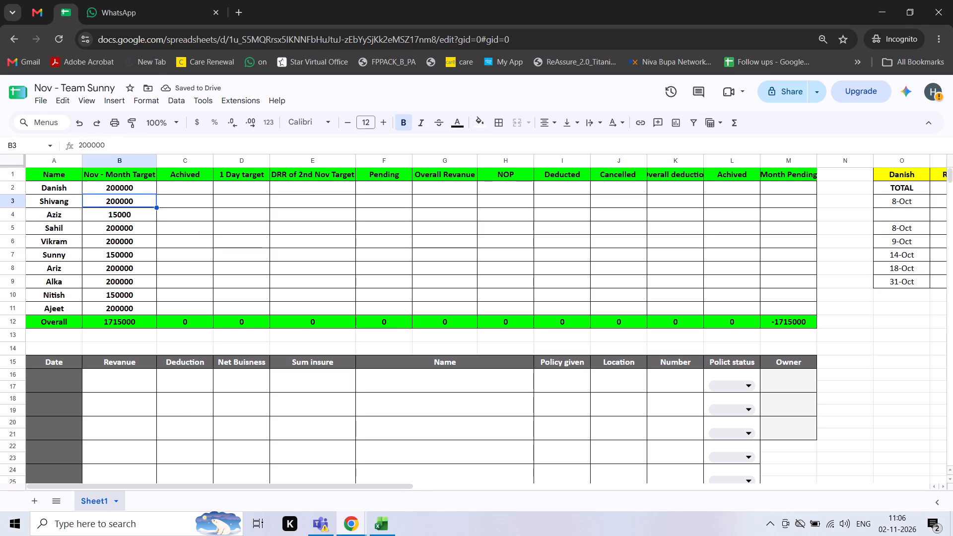
key(Down)
key(Down)
key(Up)
key(Up)
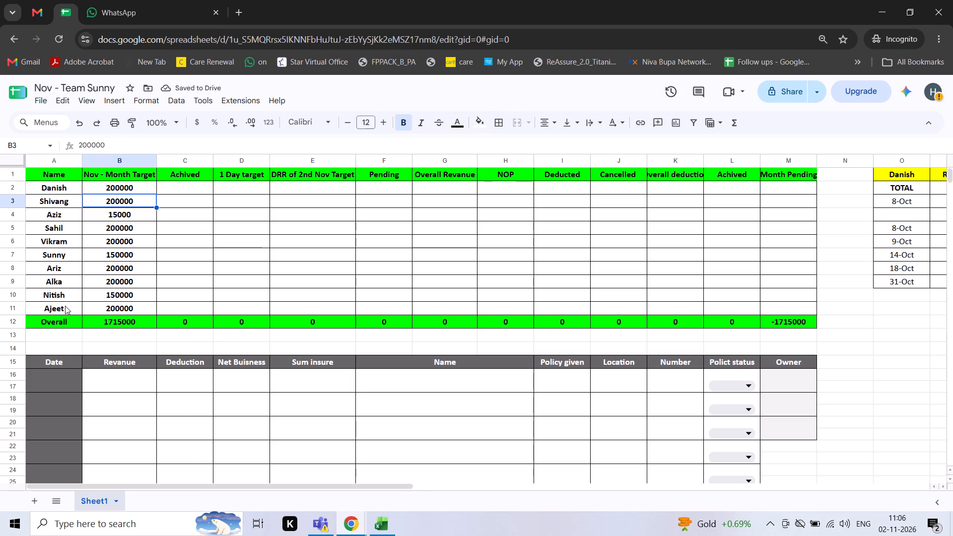
key(Down)
key(F2)
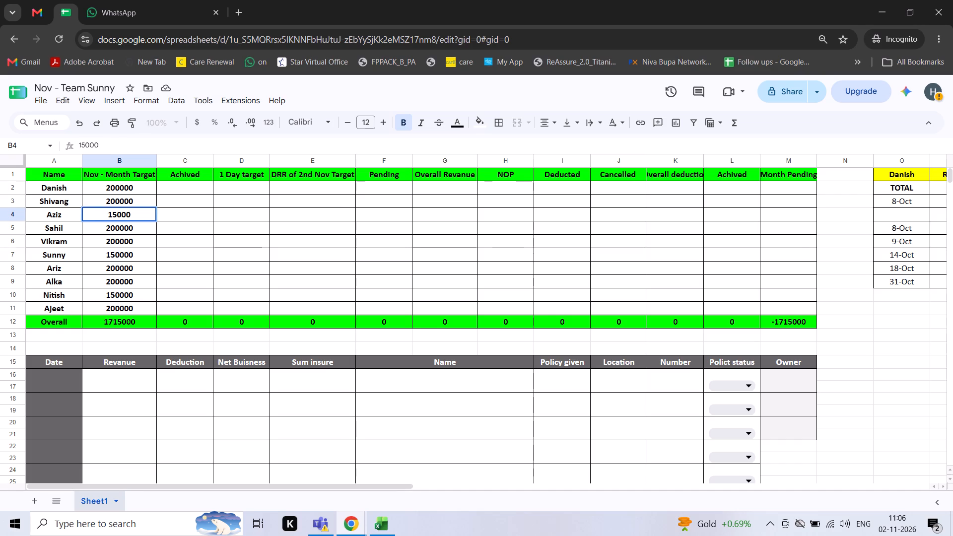
key(0)
key(Return)
key(Up)
key(Up)
key(Up)
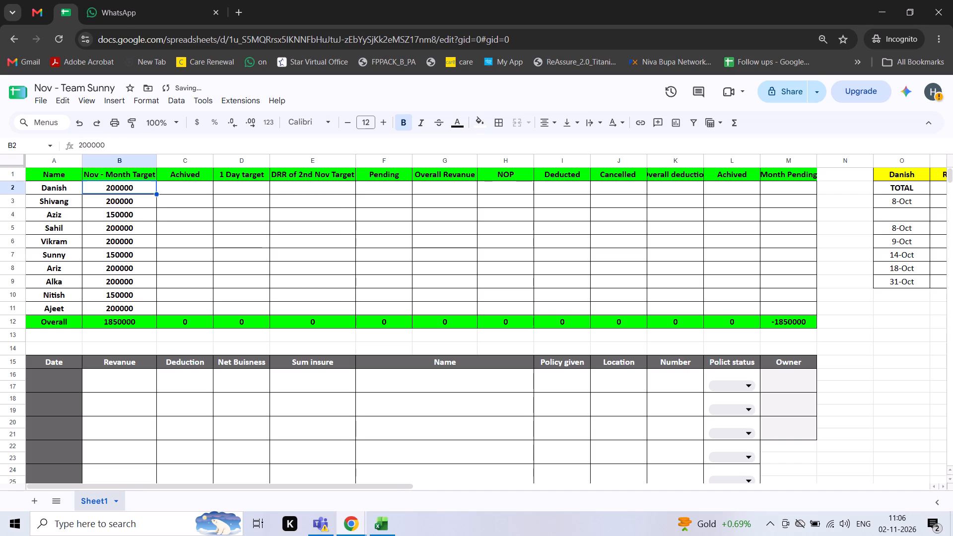
key(Up)
key(Up)
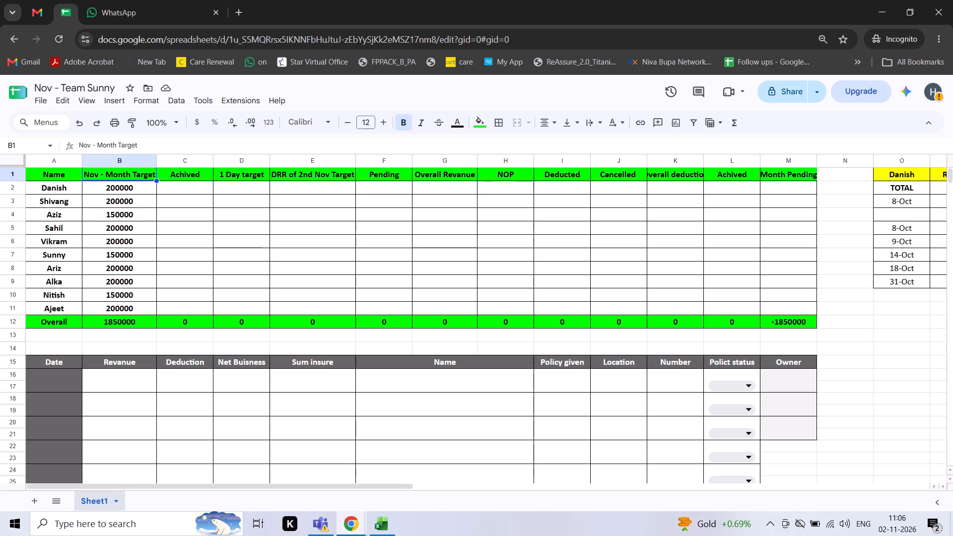
Re-enter the Overall month target total in B12 as a SUM of B2:B11.
click(152, 320)
key(ctrl+c)
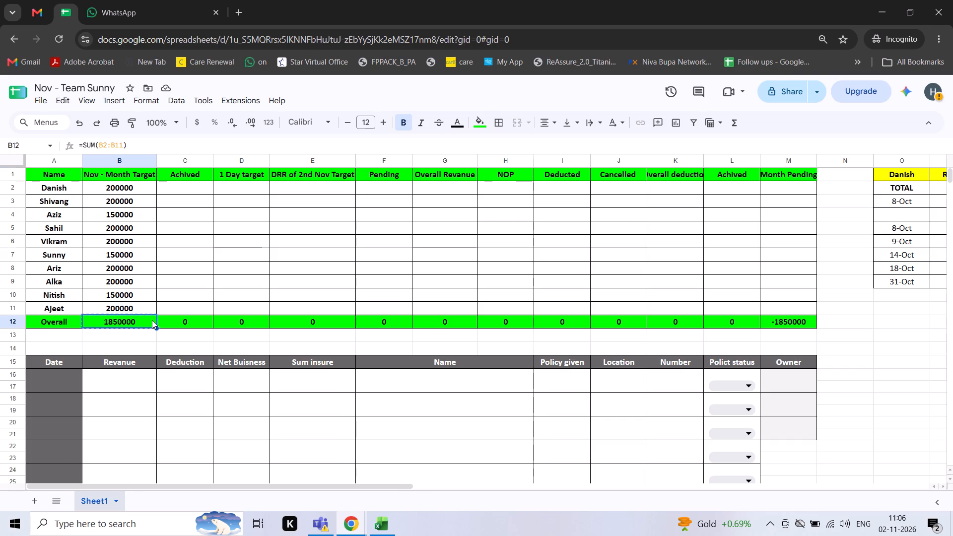
text(=sum)
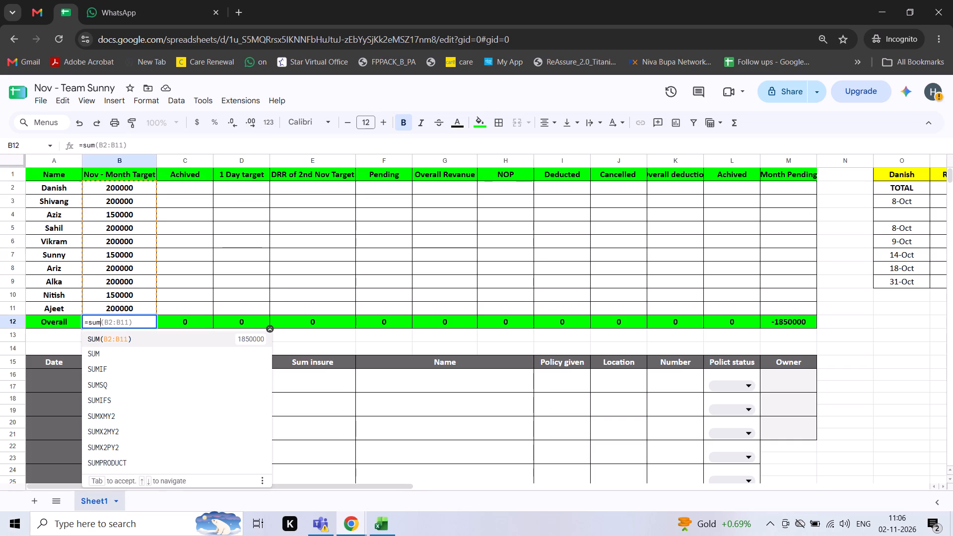
click(137, 356)
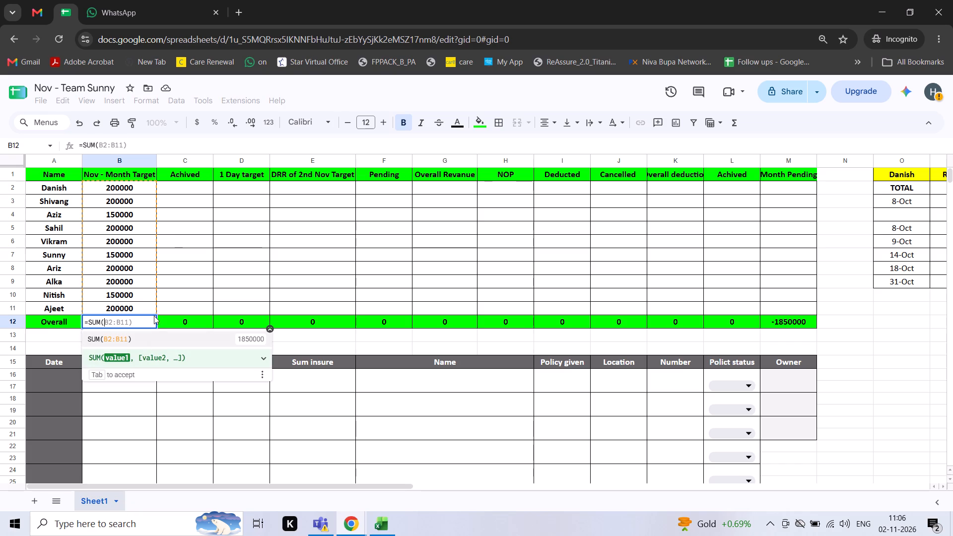
drag(138, 309, 146, 197)
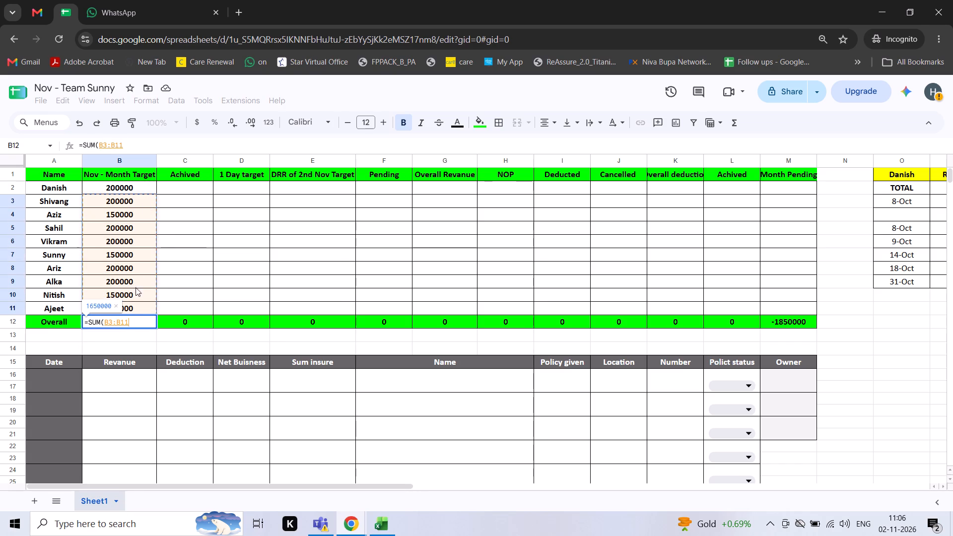
drag(142, 308, 138, 190)
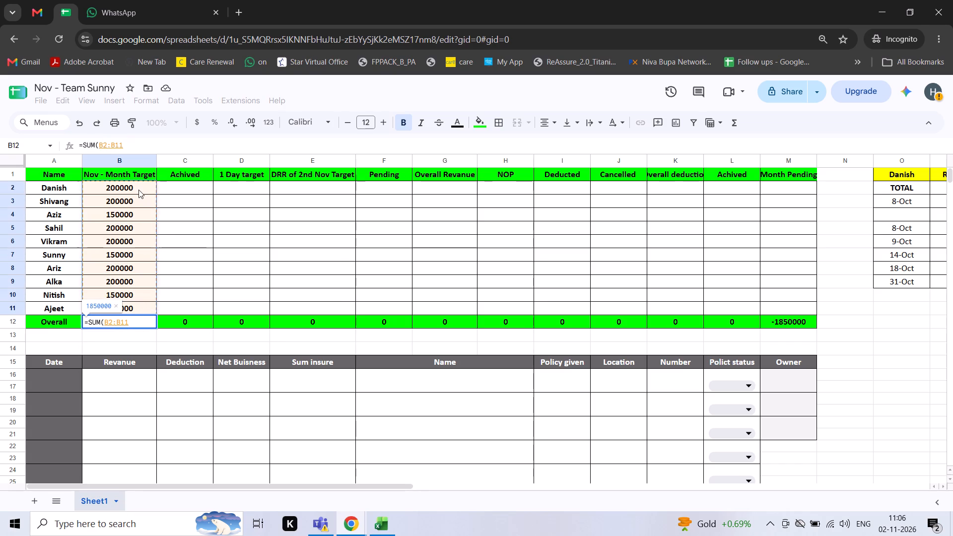
key(Return)
Copy the SUM formula from B12 across the rest of the Overall row, C12:M12.
key(Up)
key(ctrl+c)
key(Right)
key(shift+Right)
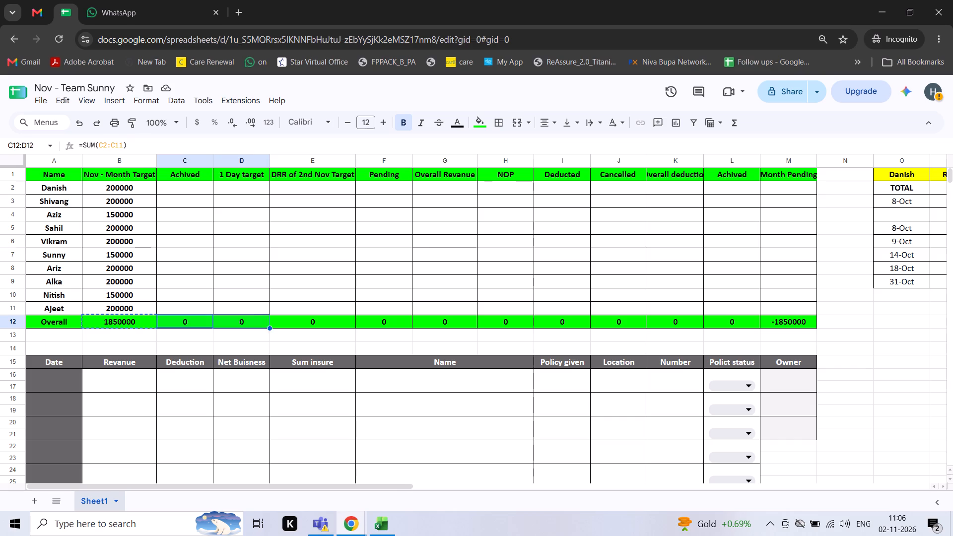
key(shift+Right)
key(shift+Right)
key(shift+Right)
key(shift+Right)
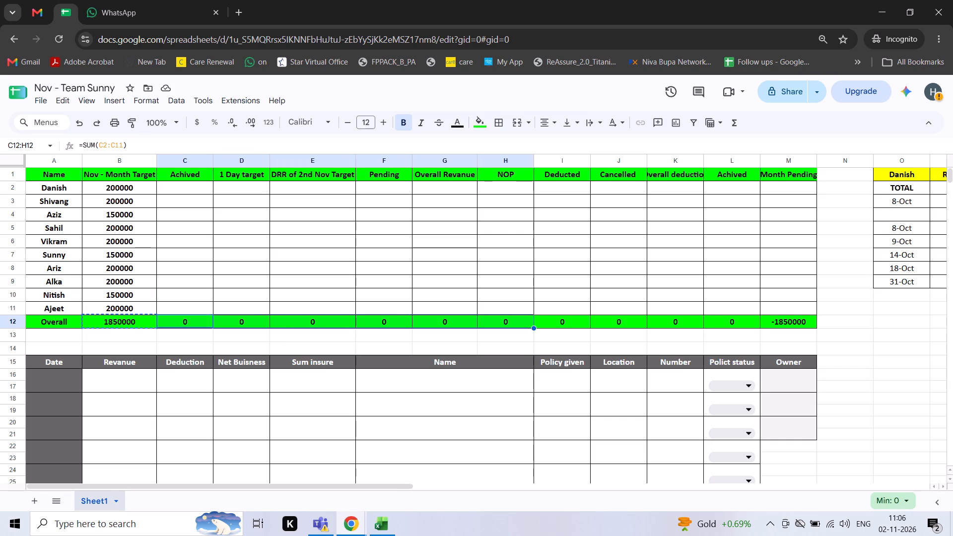
key(shift+Right)
key(shift+Right)
key(shift+Right)
key(shift+Right)
key(shift+Right)
key(ctrl+v)
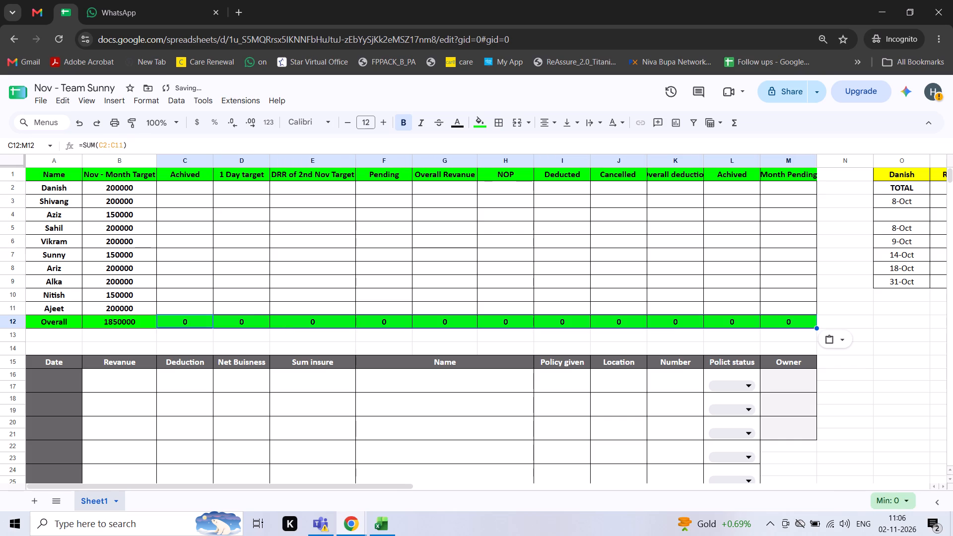
Enter the formula =L2 in C2 to link Danish's first Achived cell to the second Achived column.
key(Left)
key(Up)
key(Up)
key(Up)
key(Up)
key(Up)
key(Up)
key(Up)
key(Up)
key(Up)
key(Up)
key(Up)
key(Up)
key(Up)
key(Up)
key(Up)
key(Up)
key(Up)
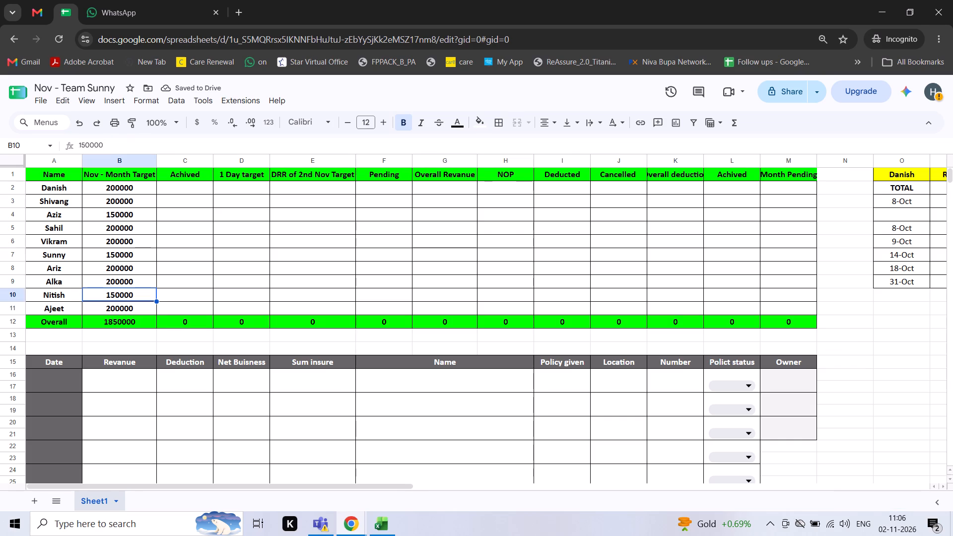
key(Down)
key(Right)
key(equal)
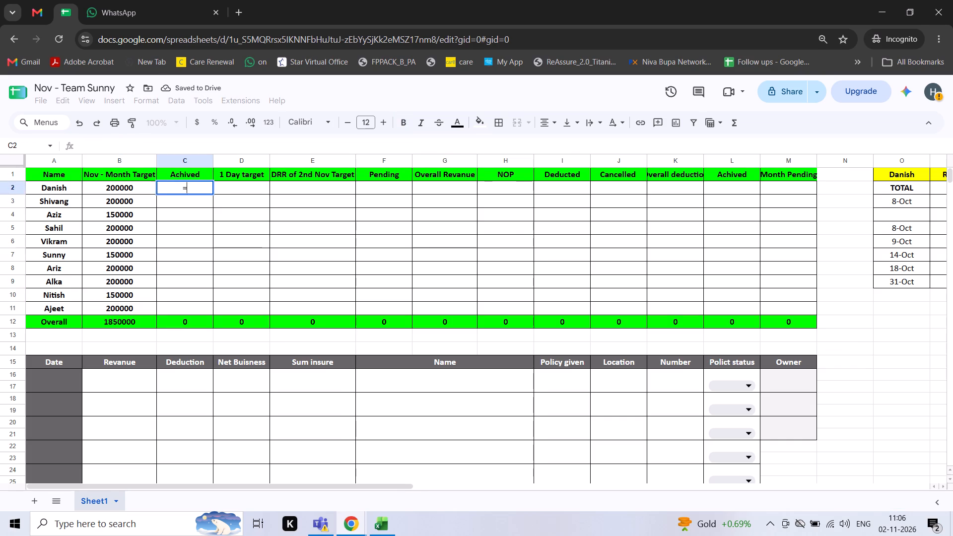
click(739, 192)
key(Return)
Fill the Achived formula from C2 down through C11.
key(Up)
key(shift+Down)
key(shift+Down)
key(shift+Down)
key(shift+Down)
key(shift+Down)
key(shift+Down)
key(shift+Down)
key(shift+Down)
key(shift+Down)
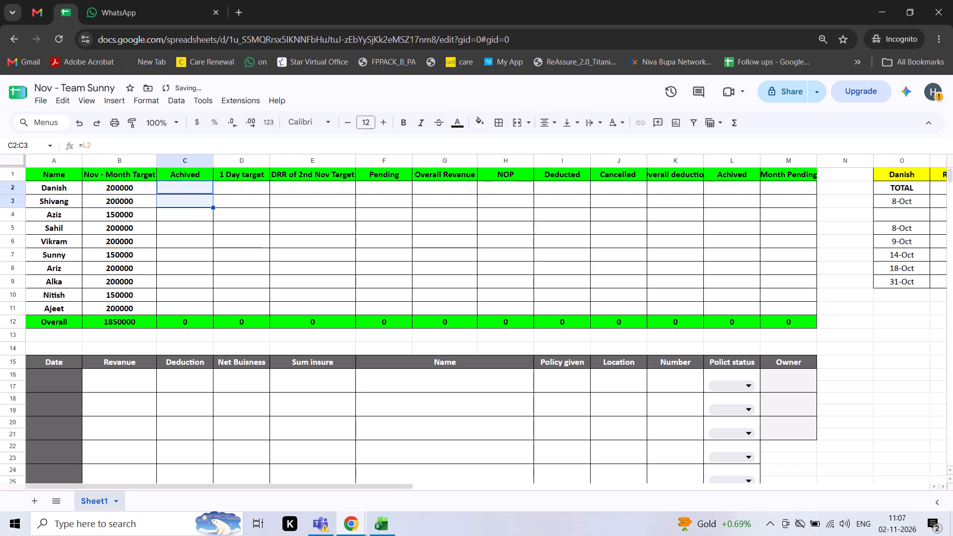
key(ctrl+d)
key(Up)
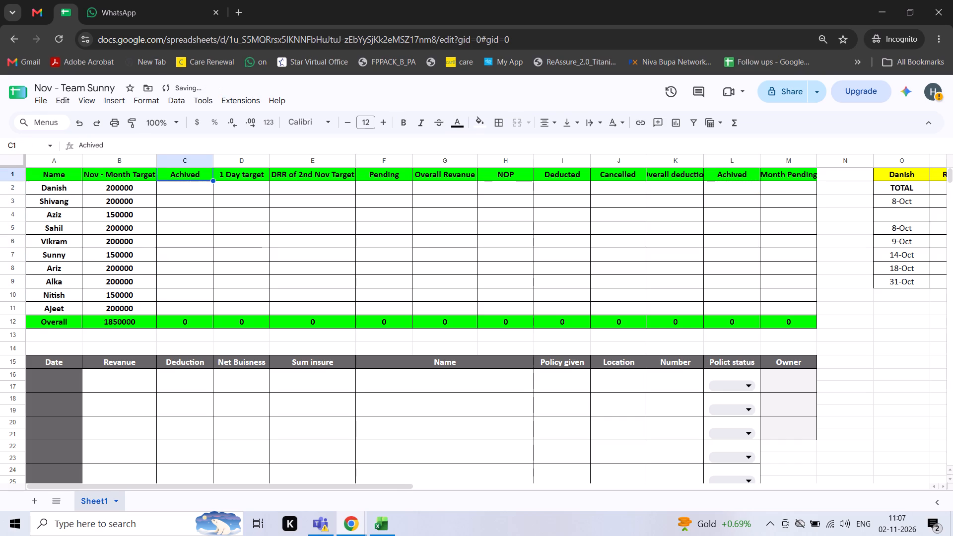
Enter the formula =B2/26 in D2 for Danish's 1 Day target.
key(Right)
key(Down)
key(Left)
key(Right)
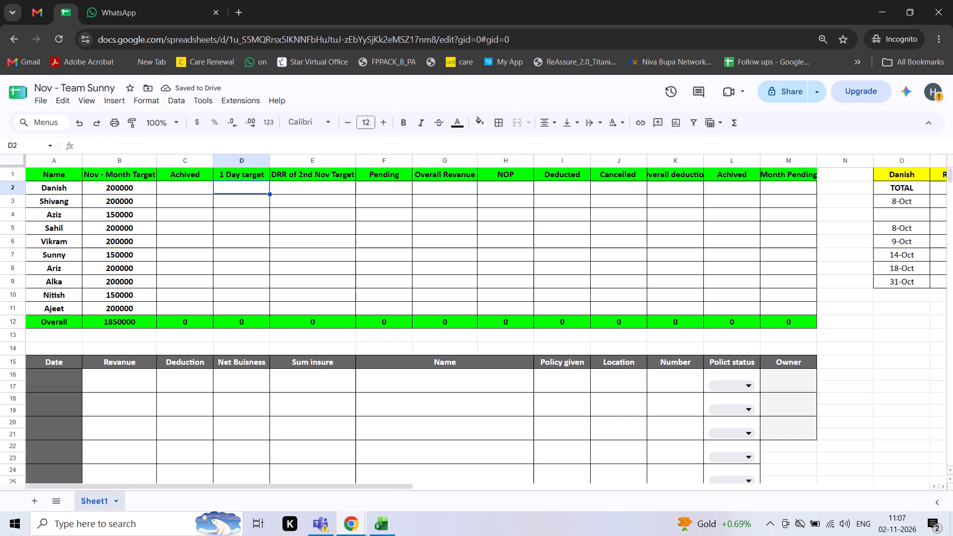
key(equal)
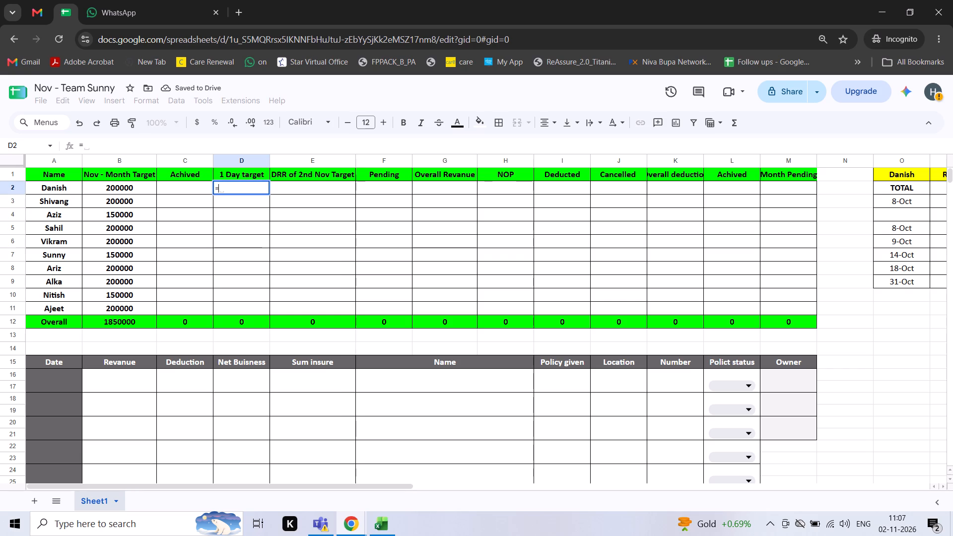
click(144, 189)
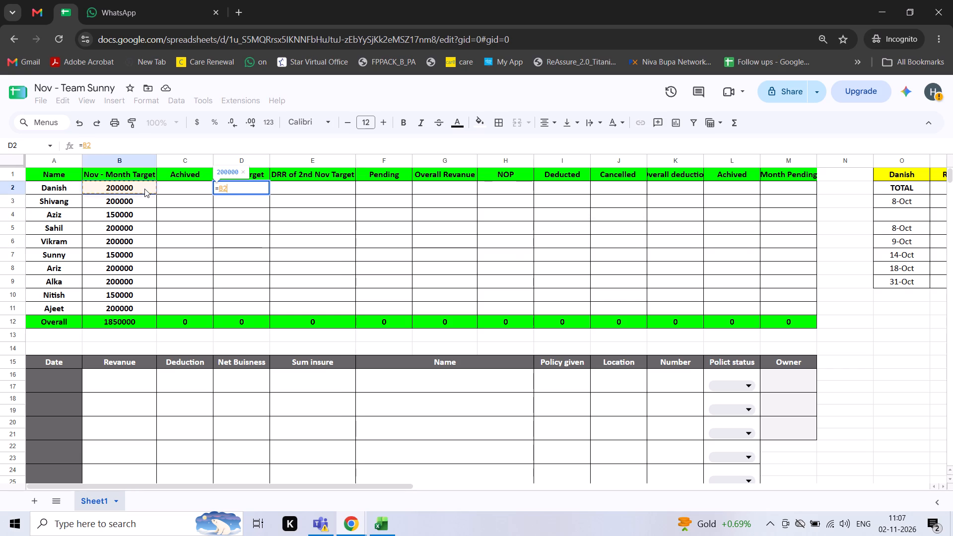
text(/26)
key(Return)
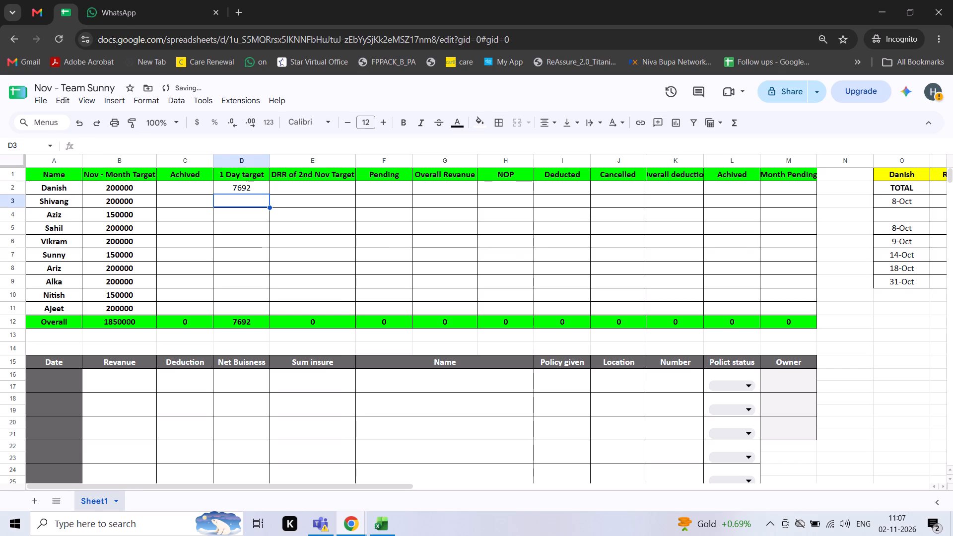
Fill the 1 Day target formula from D2 down through D11.
key(Up)
key(shift+Down)
key(shift+Down)
key(shift+Down)
key(shift+Down)
key(shift+Down)
key(shift+Down)
key(shift+Down)
key(shift+Down)
key(shift+Down)
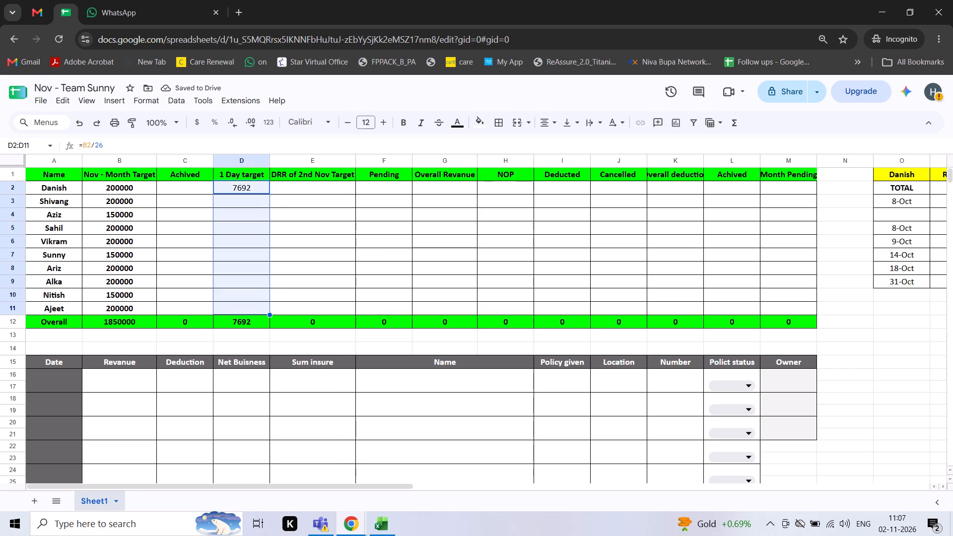
key(ctrl+d)
key(Up)
Enter the formula =D2*2 in E2 for Danish's DRR of 2nd Nov Target.
key(Right)
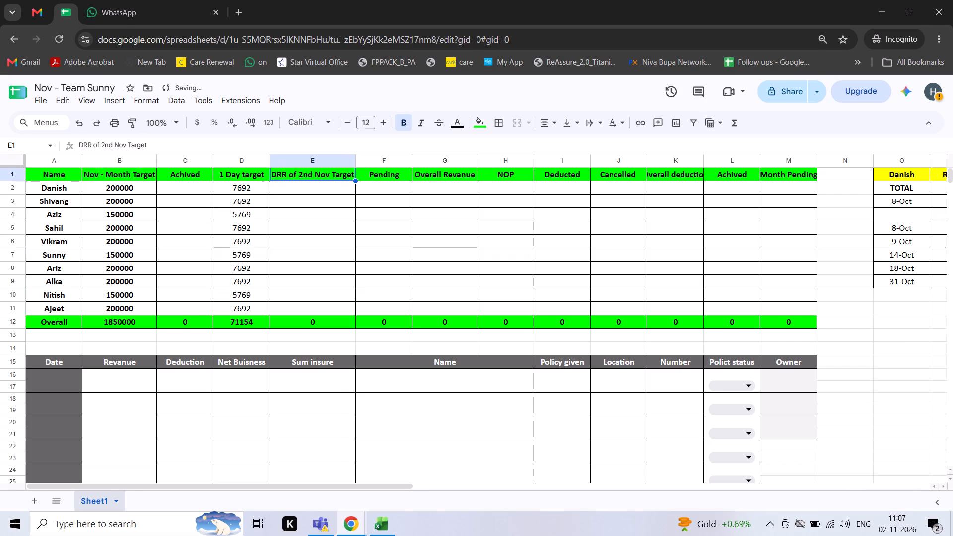
key(Down)
key(equal)
key(Left)
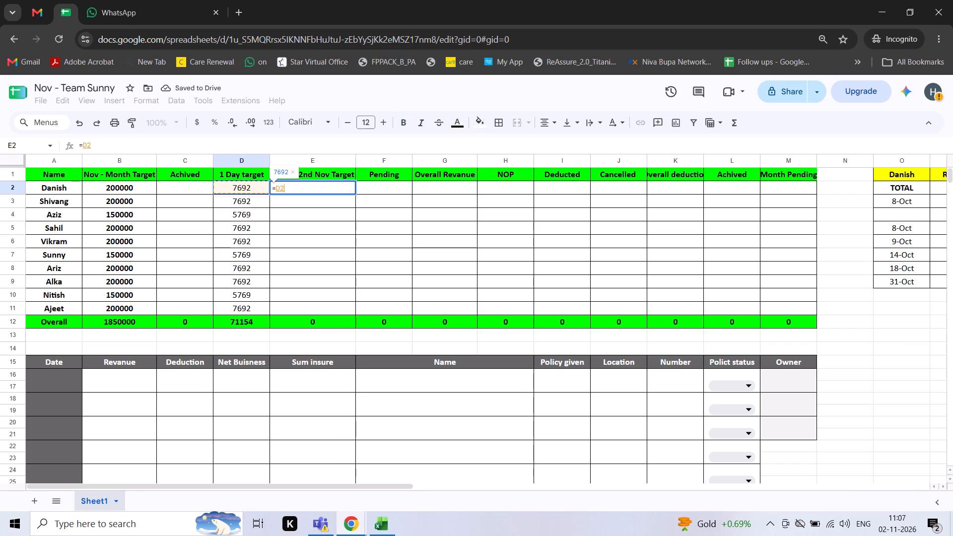
text(*2)
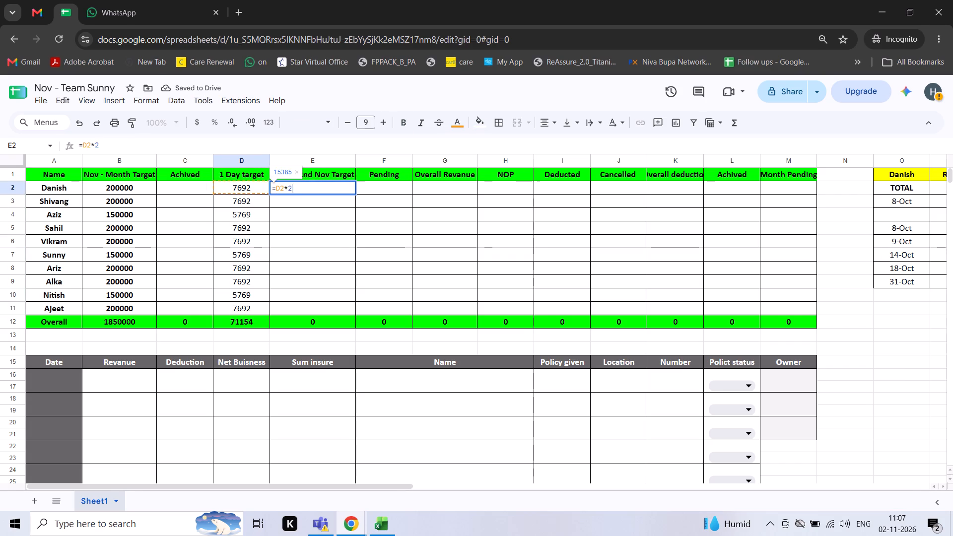
key(Return)
Fill the DRR of 2nd Nov Target formula from E2 down through E11.
key(Up)
key(Down)
key(Up)
key(shift+Down)
key(shift+Down)
key(shift+Down)
key(shift+Down)
key(shift+Down)
key(shift+Down)
key(shift+Down)
key(shift+Down)
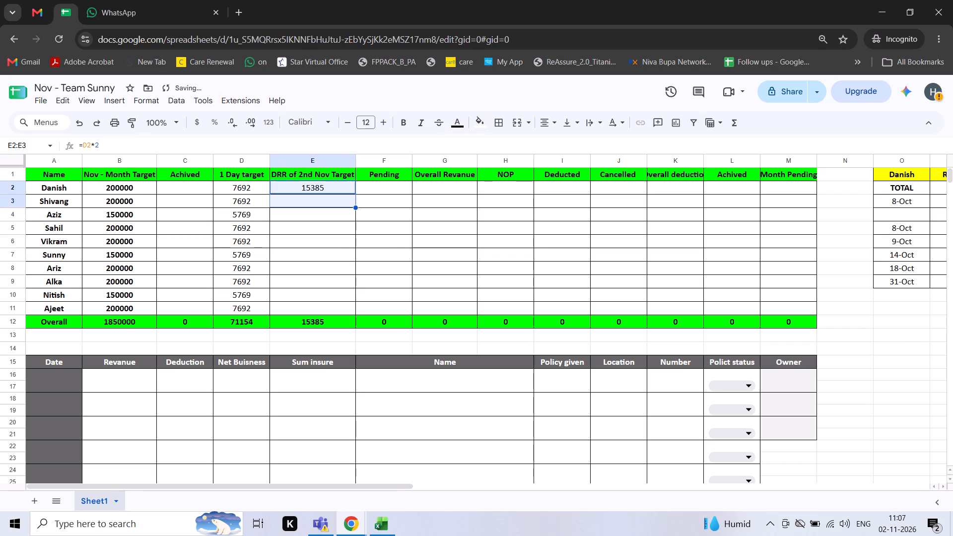
key(shift+Down)
key(ctrl+d)
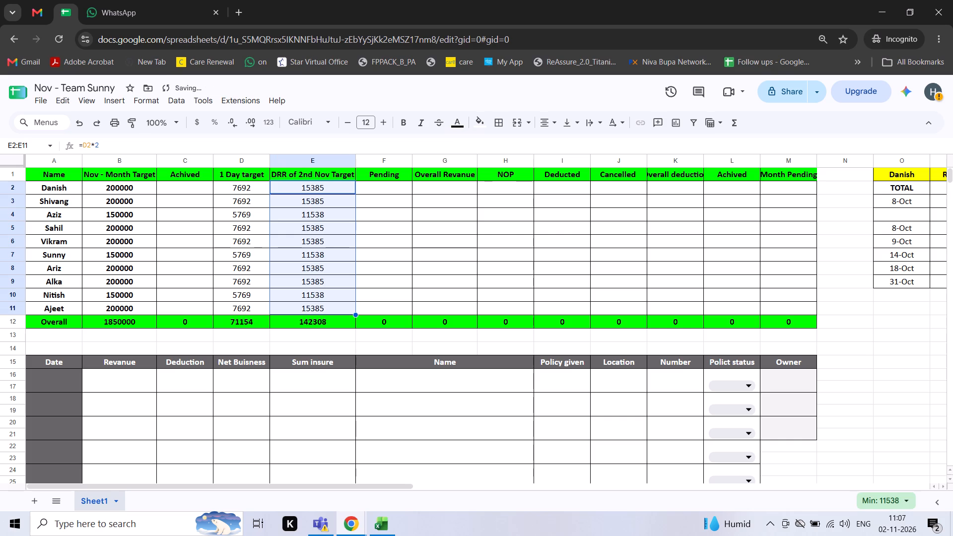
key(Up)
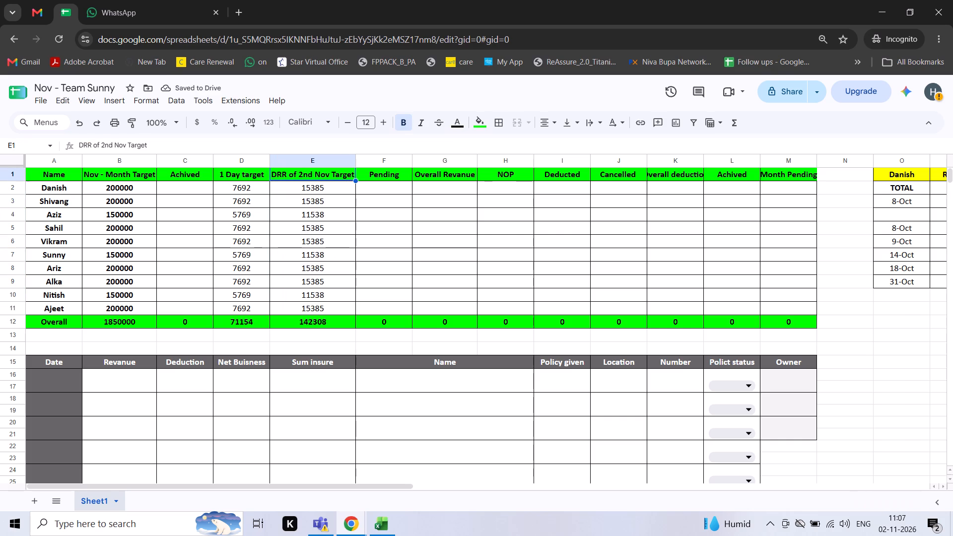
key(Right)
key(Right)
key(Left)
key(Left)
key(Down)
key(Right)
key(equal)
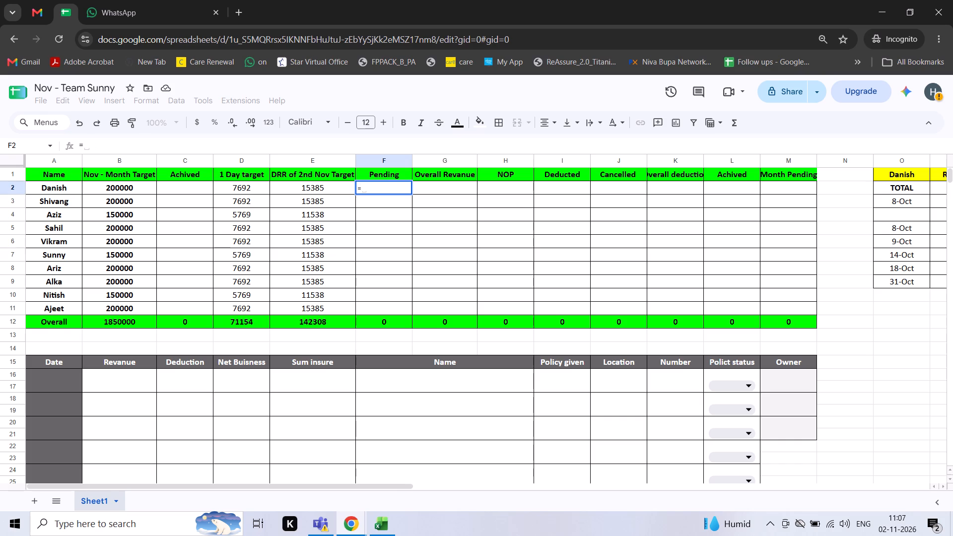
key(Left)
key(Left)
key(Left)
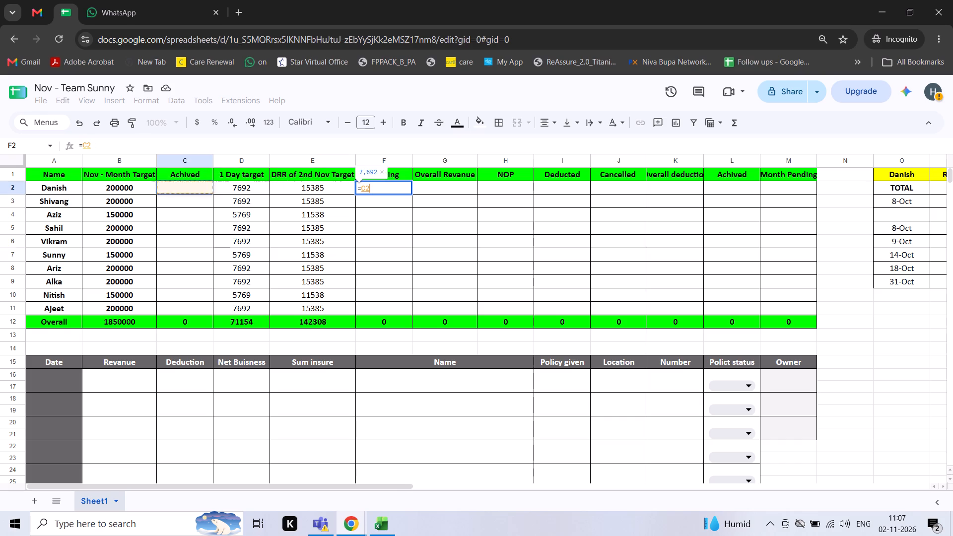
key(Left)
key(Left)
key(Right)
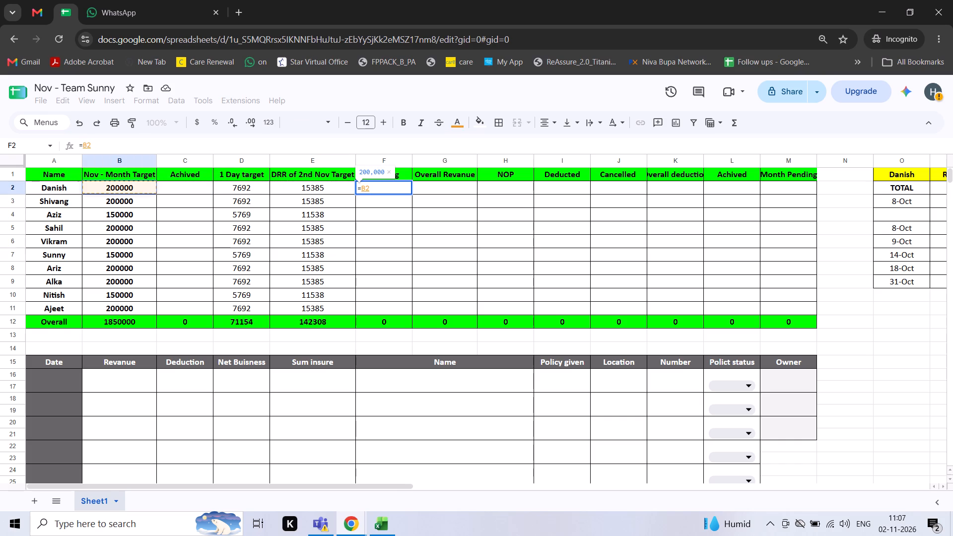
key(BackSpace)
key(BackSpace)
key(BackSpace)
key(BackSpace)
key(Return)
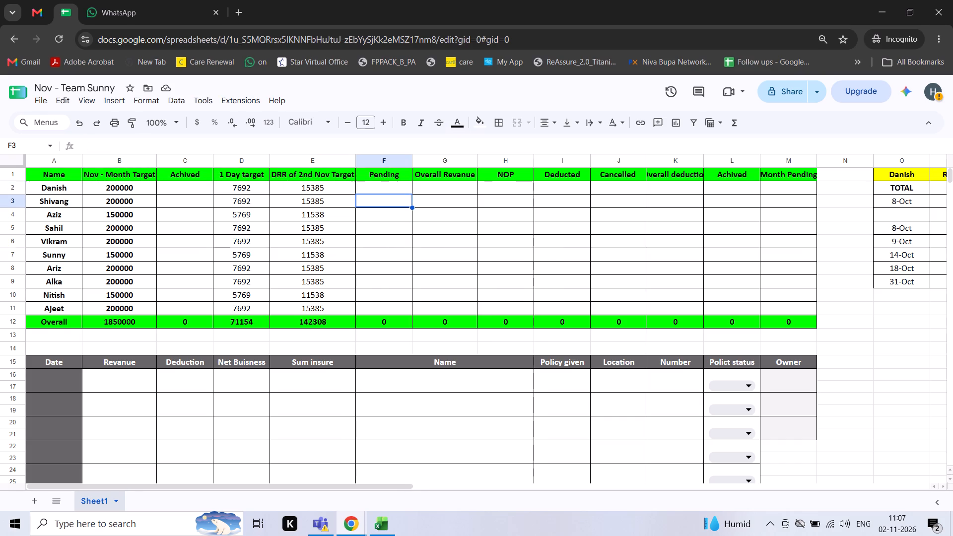
Enter the formula =C2-E2 in F2 for Danish's Pending amount.
key(Up)
key(Left)
key(Right)
key(Up)
key(Left)
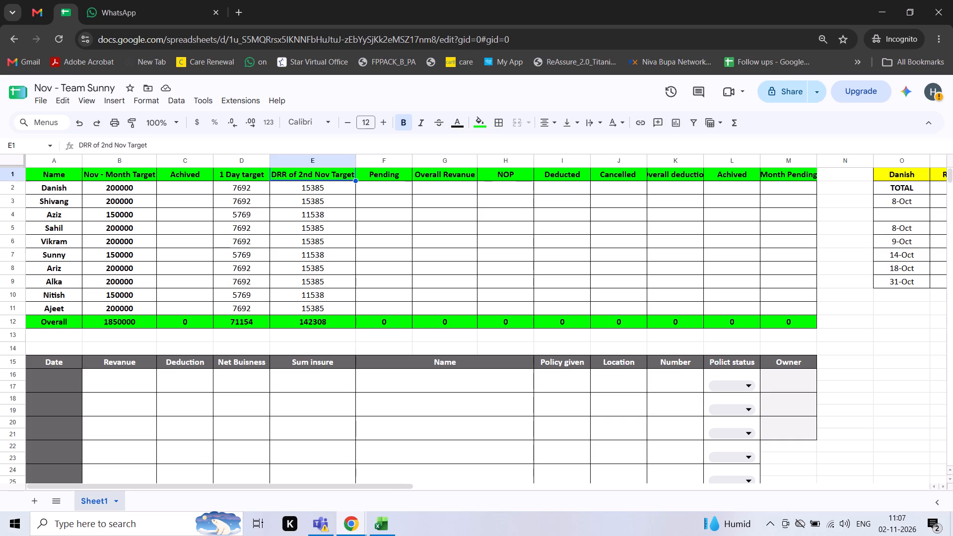
key(Right)
key(Down)
key(equal)
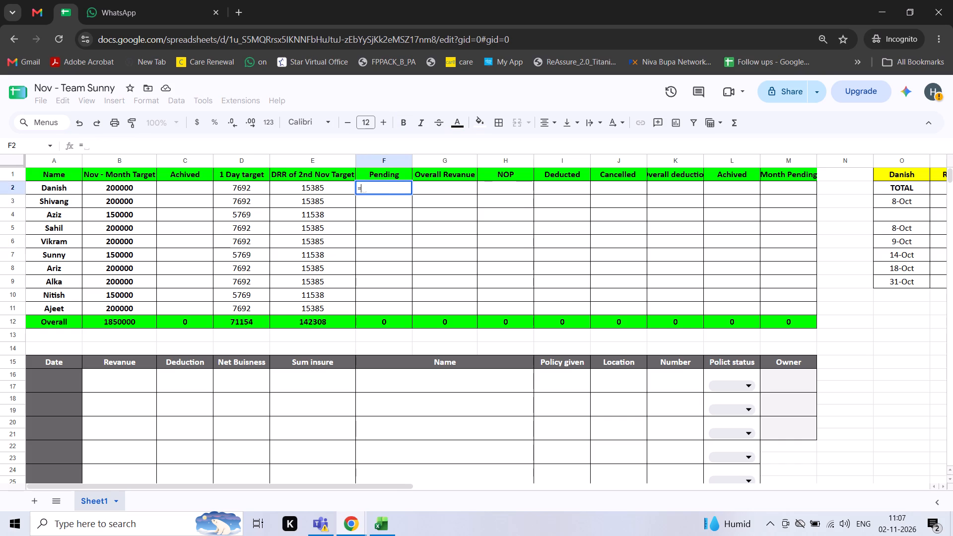
key(Left)
key(Left)
key(Left)
key(Left)
key(Left)
key(Right)
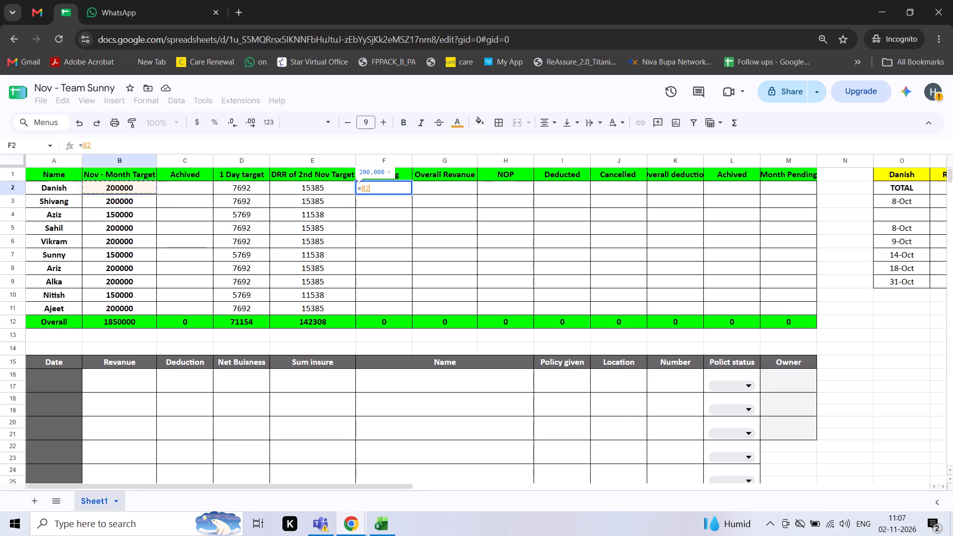
key(minus)
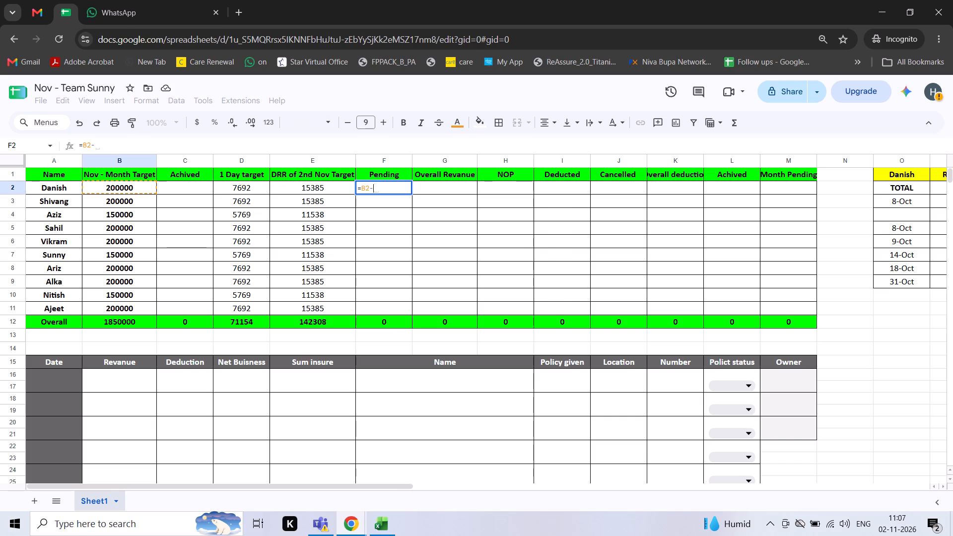
key(BackSpace)
key(BackSpace)
key(BackSpace)
key(Left)
key(Left)
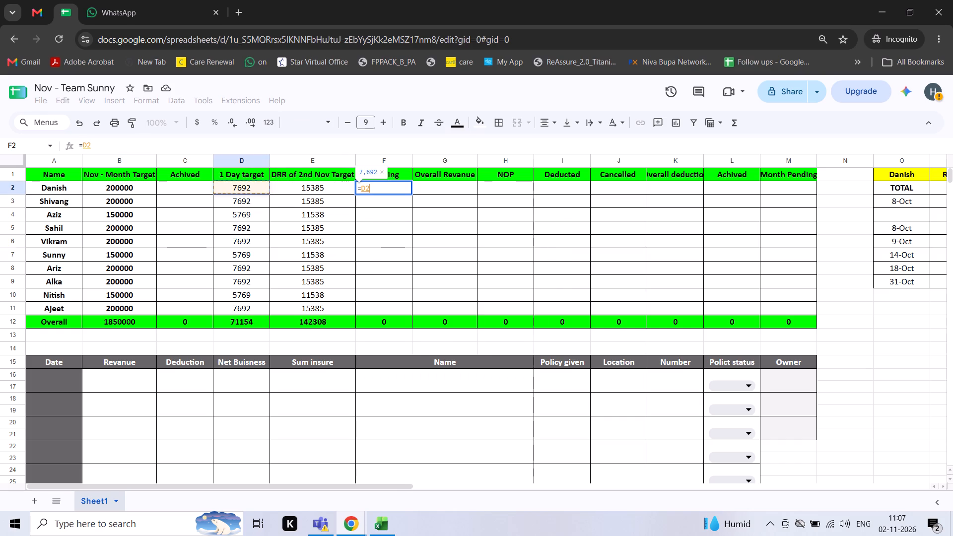
key(Left)
key(minus)
key(Left)
key(Left)
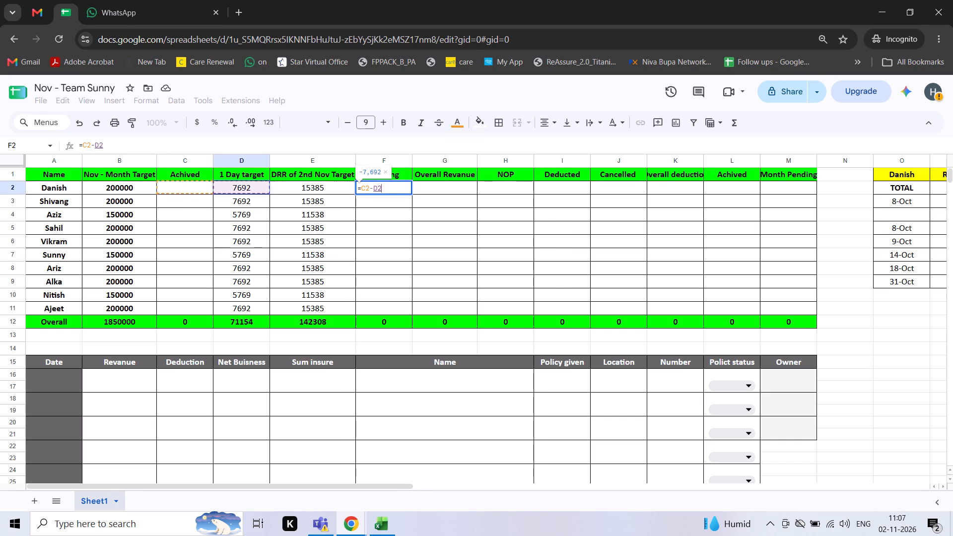
key(Left)
key(Left)
key(Right)
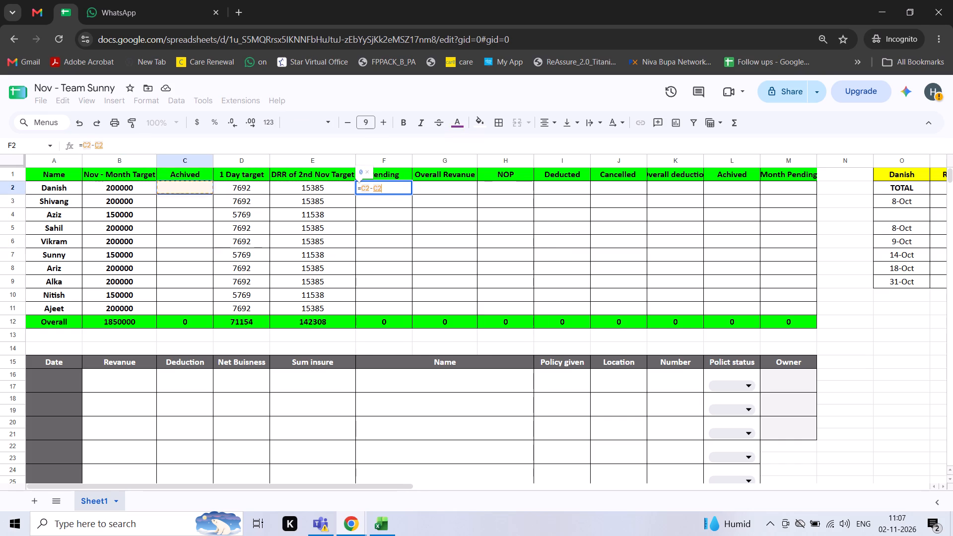
key(Right)
key(Right)
key(Return)
Fill the Pending formula from F2 down through F11.
key(Up)
key(shift+Down)
key(shift+Down)
key(shift+Down)
key(shift+Down)
key(shift+Down)
key(shift+Down)
key(shift+Down)
key(shift+Down)
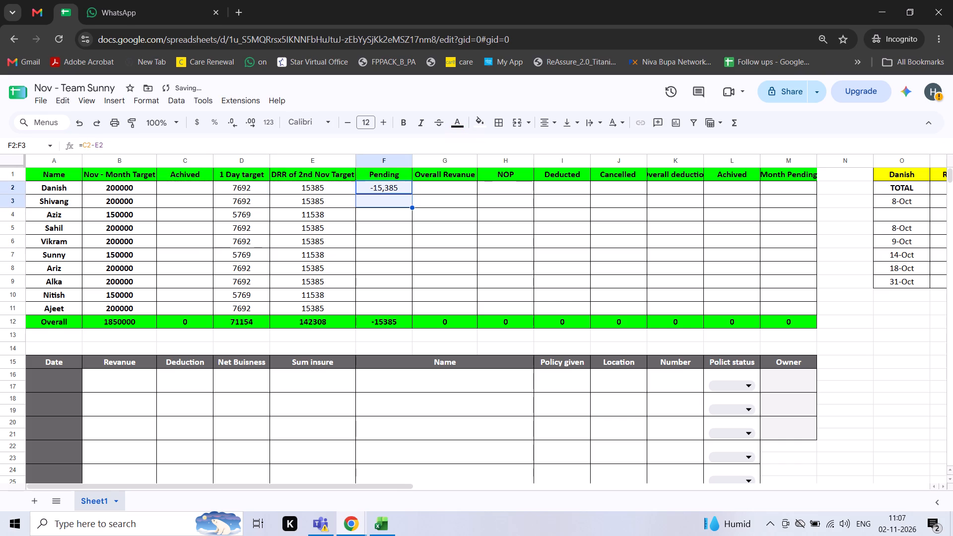
key(shift+Down)
key(ctrl+d)
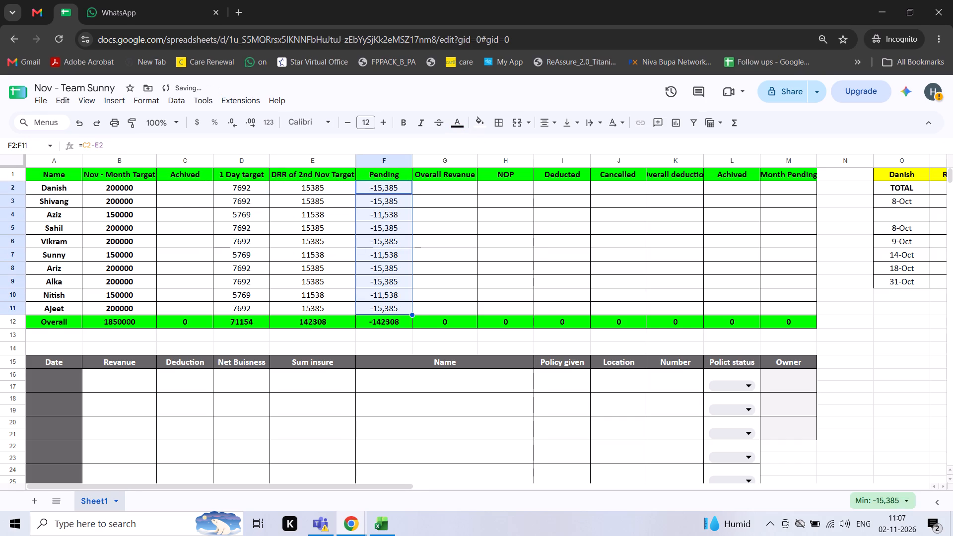
Fit the width of the Overall deduction column to its full header text.
key(Up)
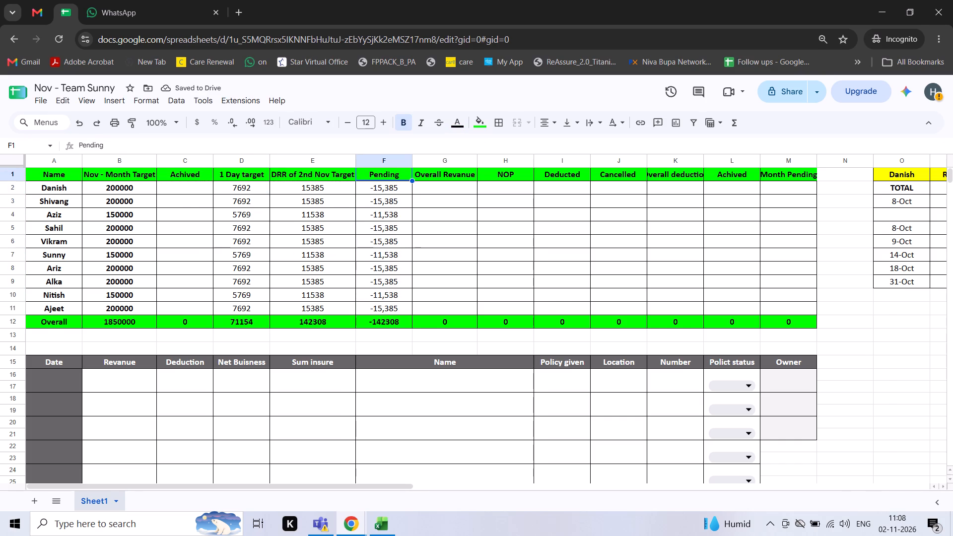
key(Right)
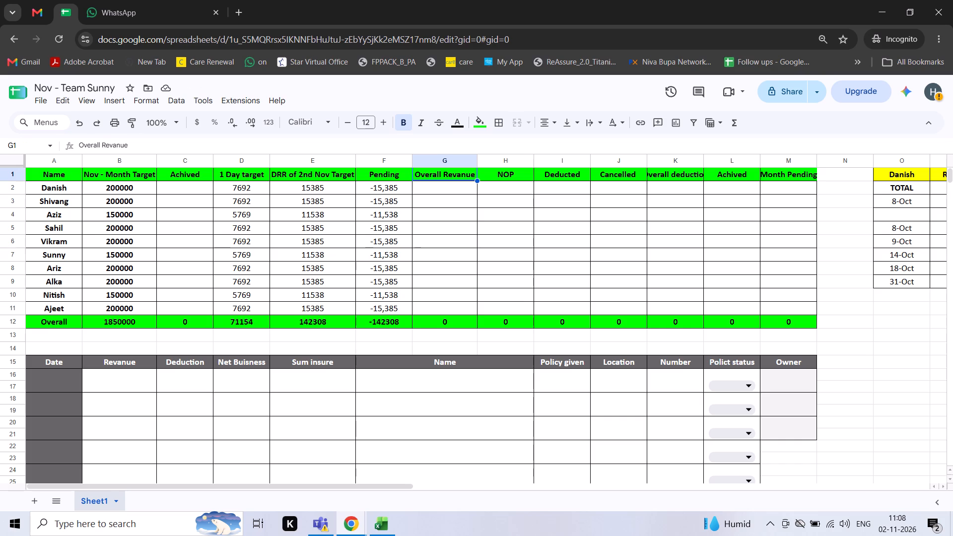
key(Down)
key(Right)
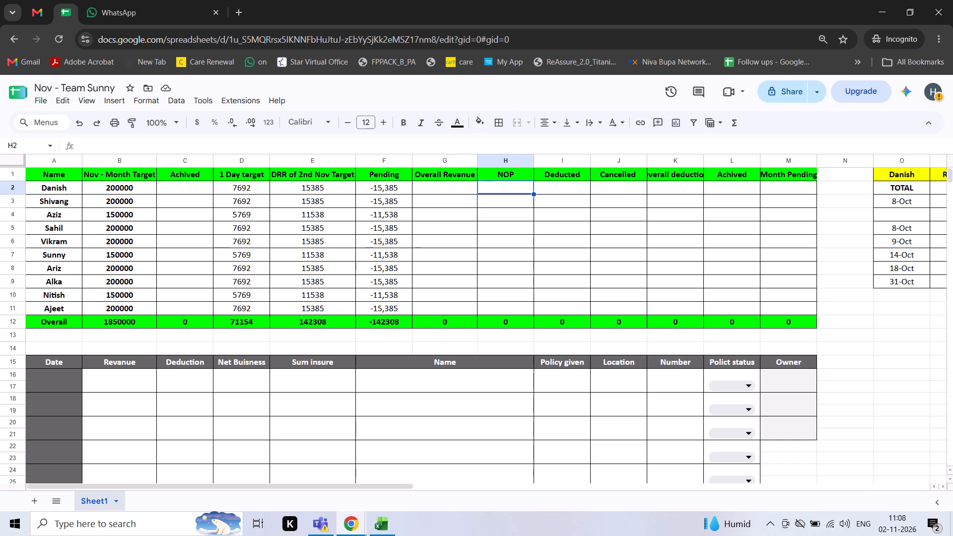
key(Right)
key(Right)
key(Right)
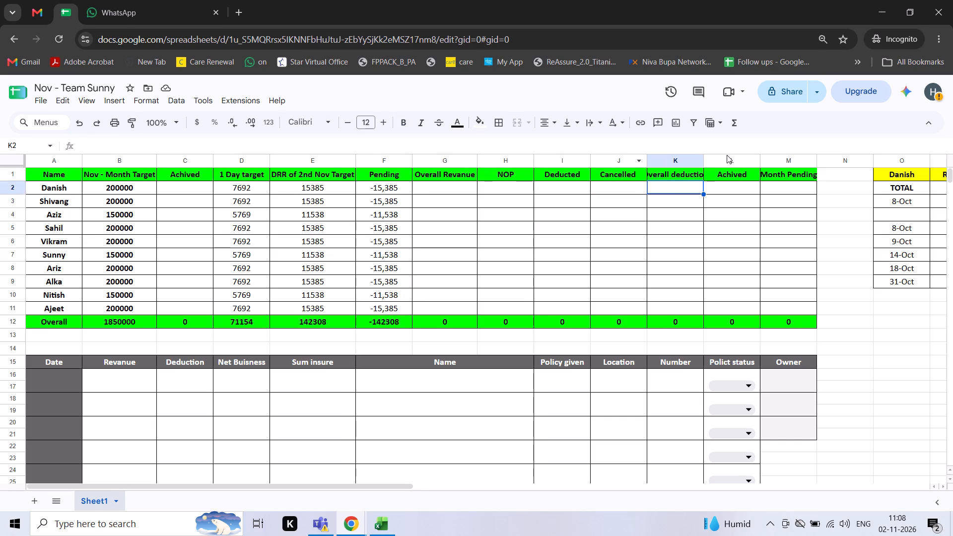
double_click(703, 158)
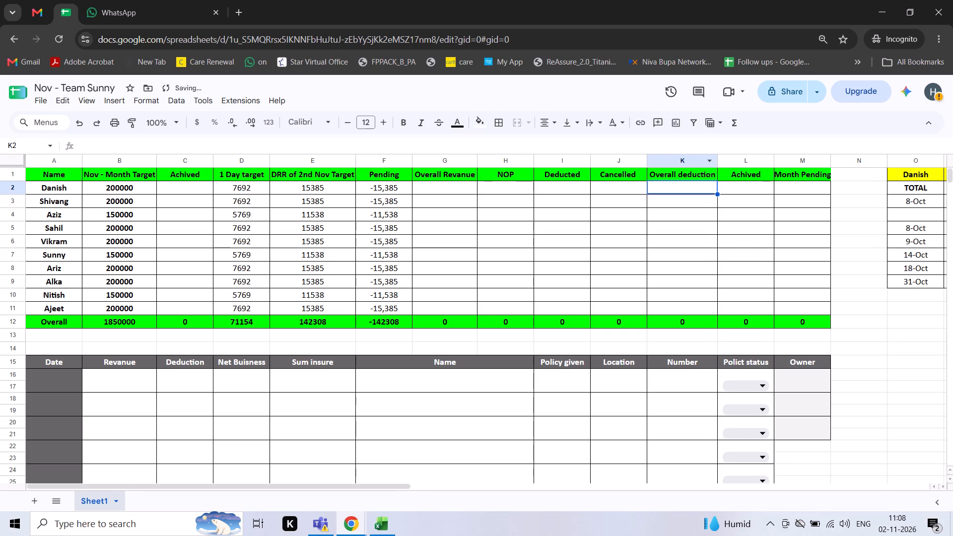
Enter the formula =I2+J2 in K2 to add Danish's Deducted and Cancelled amounts as Overall deduction.
key(equal)
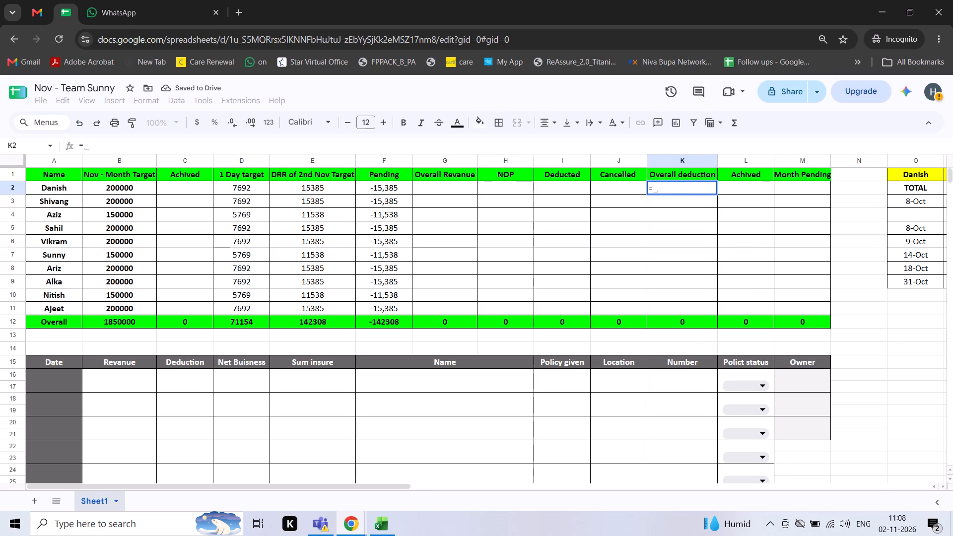
key(Left)
key(Left)
key(shift+plus)
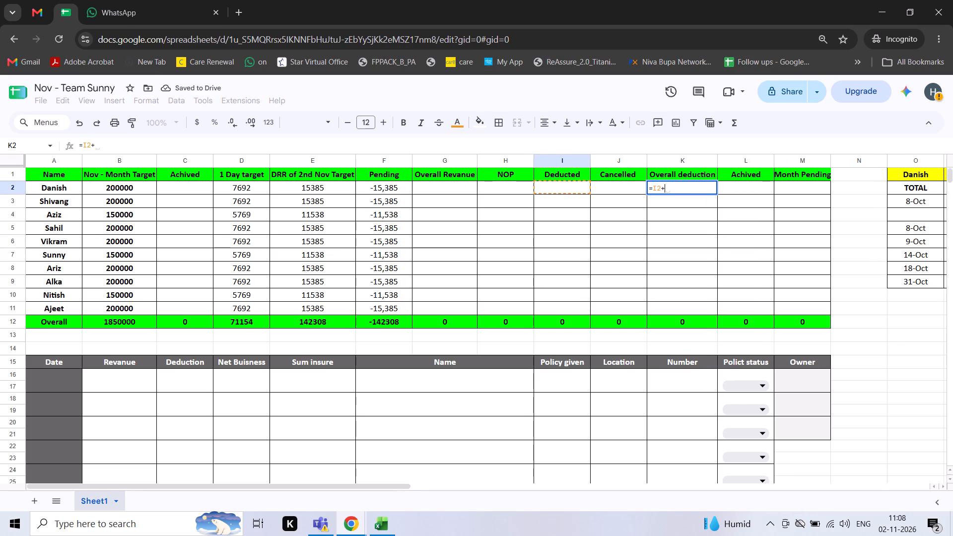
key(Left)
key(Return)
Fill the Overall deduction formula from K2 down through K11.
key(Up)
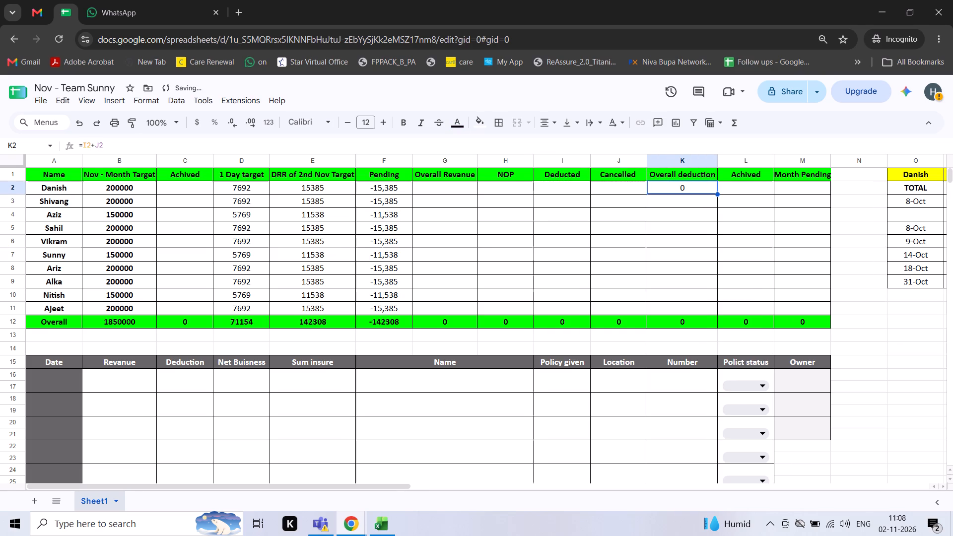
key(shift+Down)
key(shift+Down)
key(shift+Down)
key(shift+Down)
key(shift+Down)
key(shift+Down)
key(shift+Down)
key(shift+Down)
key(shift+Down)
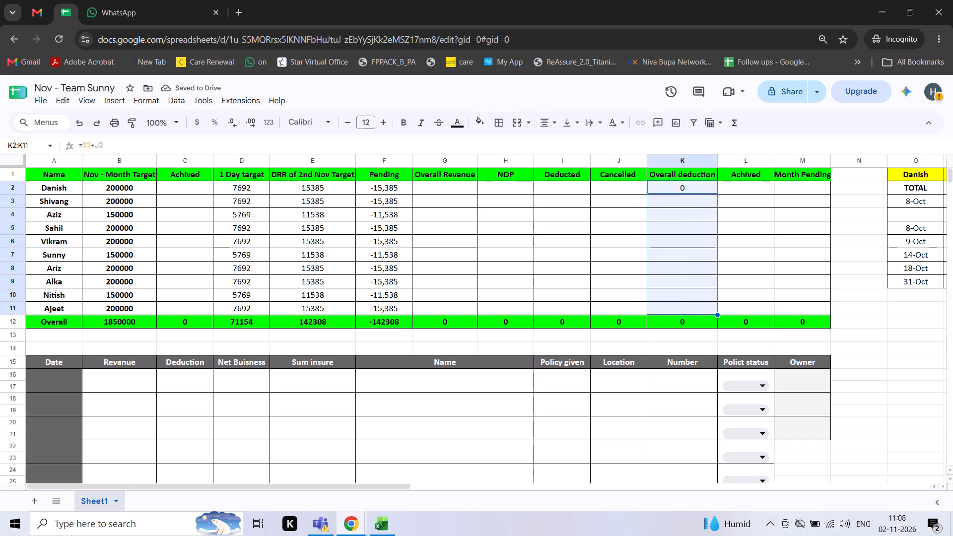
key(ctrl+d)
Enter the formula =C2-B2 in M2 for Danish's Month Pending, subtracting the month target from the achieved amount.
key(Right)
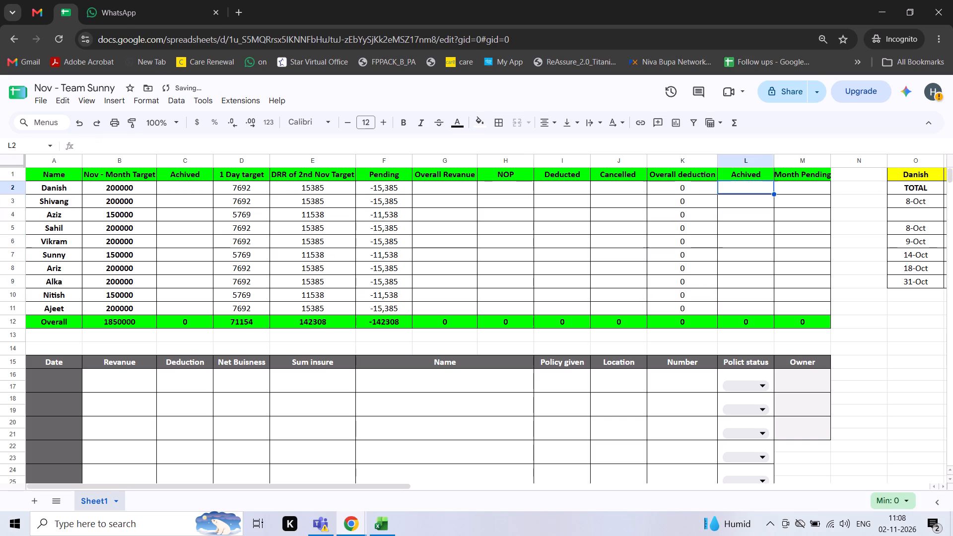
key(Right)
key(Left)
key(Right)
key(Right)
key(Left)
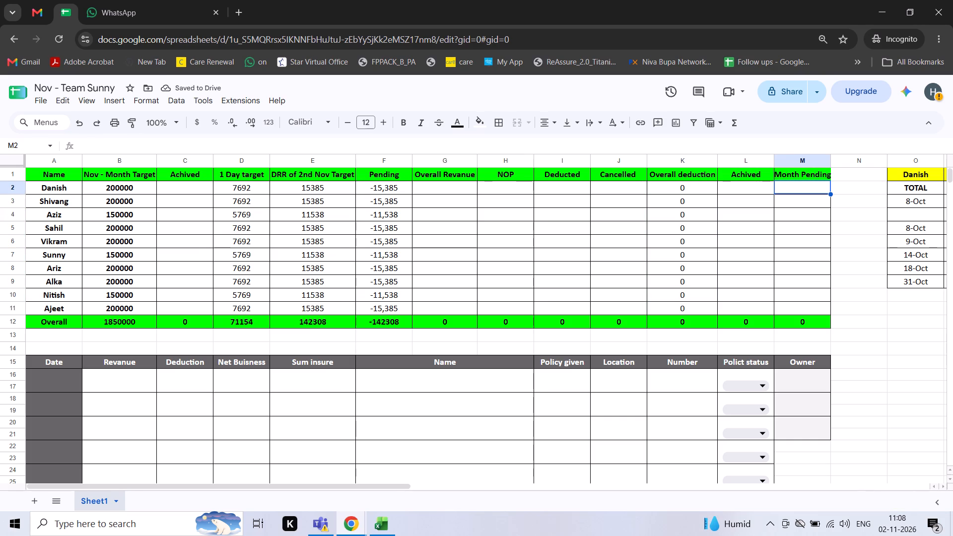
key(equal)
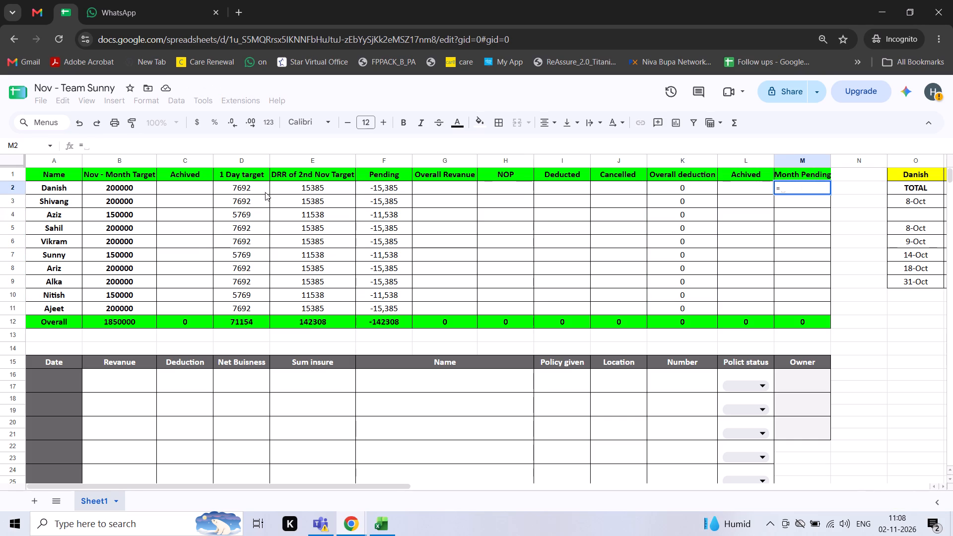
click(196, 190)
key(minus)
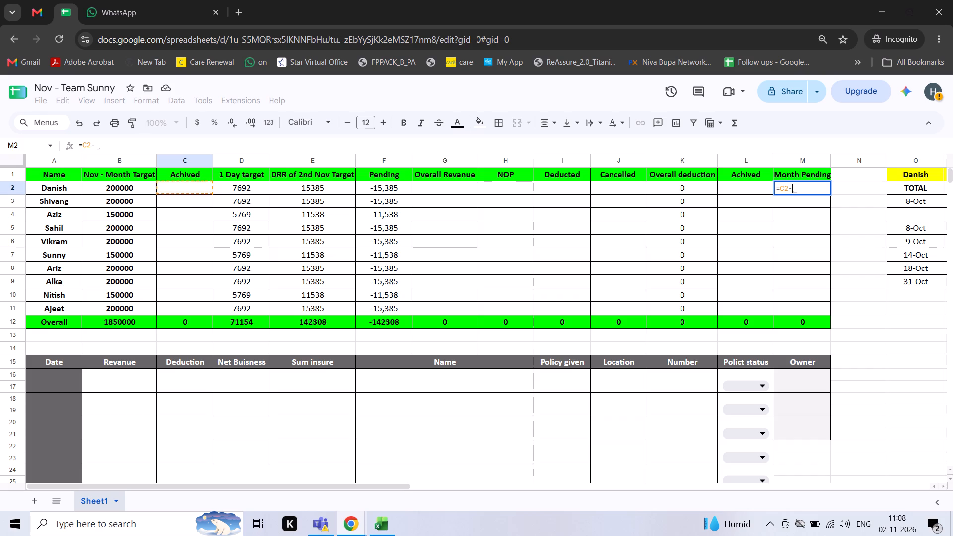
click(108, 189)
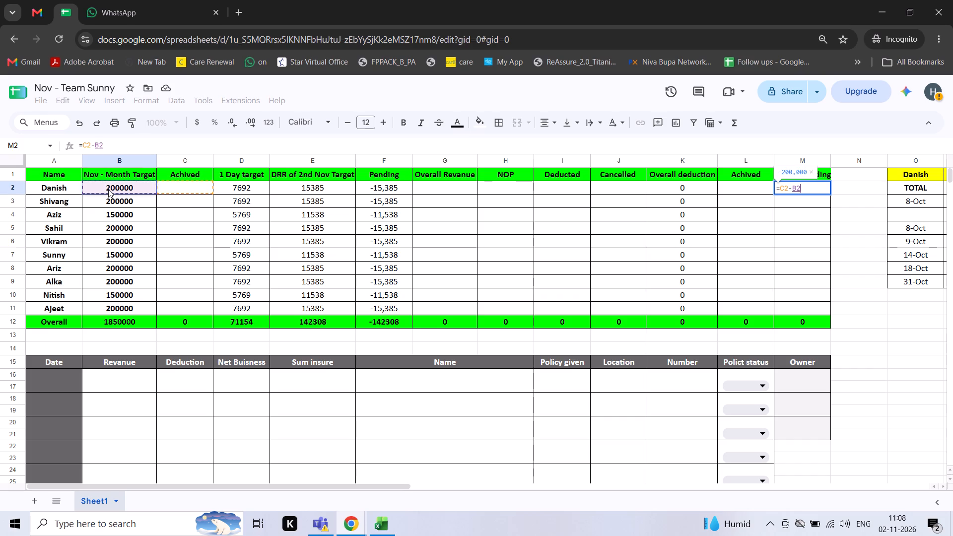
key(Return)
Fill the Month Pending formula from M2 down through M11.
key(Up)
key(shift+Down)
key(shift+Down)
key(shift+Down)
key(shift+Down)
key(shift+Down)
key(shift+Down)
key(shift+Down)
key(shift+Down)
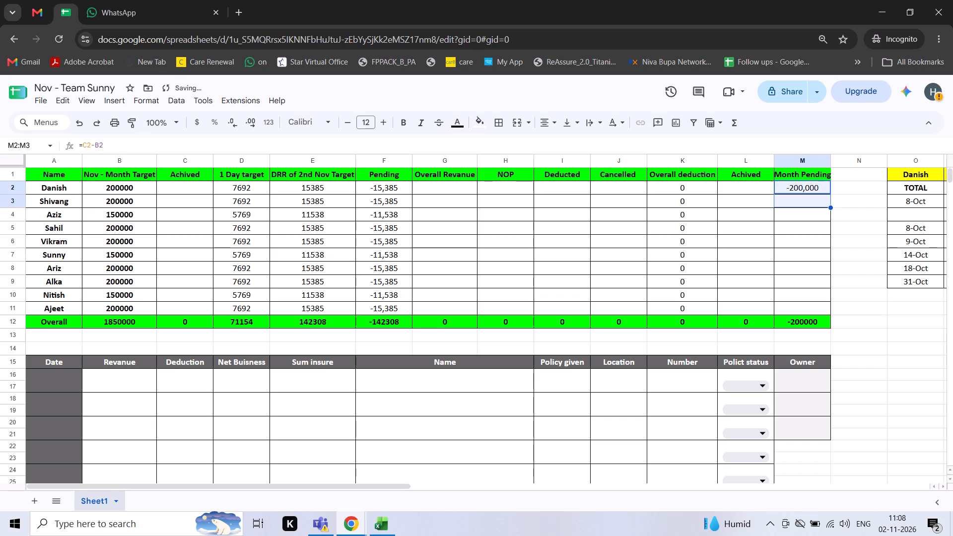
key(shift+Down)
key(ctrl+d)
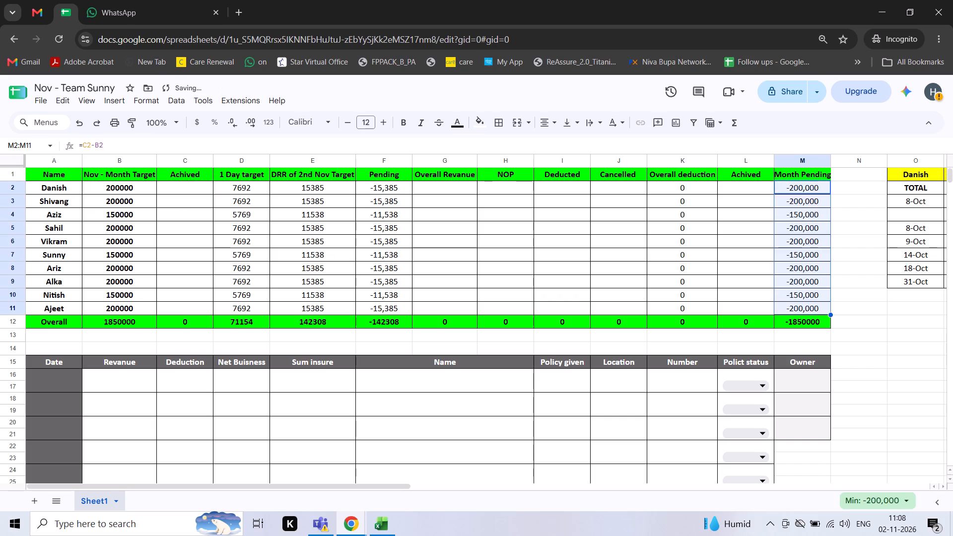
Enter 0 in C2 as Danish's Achived amount and fill it down through C11.
key(ctrl+Up)
key(ctrl+Left)
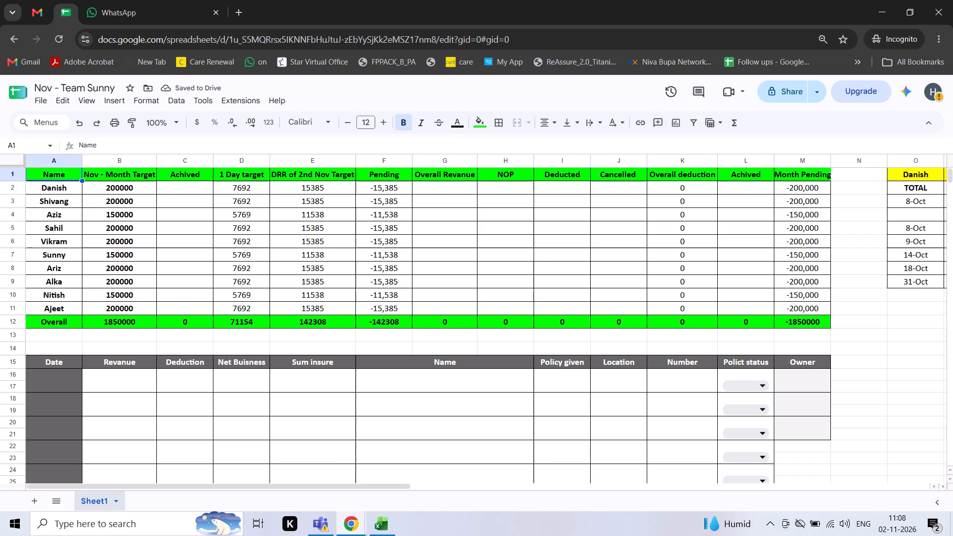
click(190, 191)
key(0)
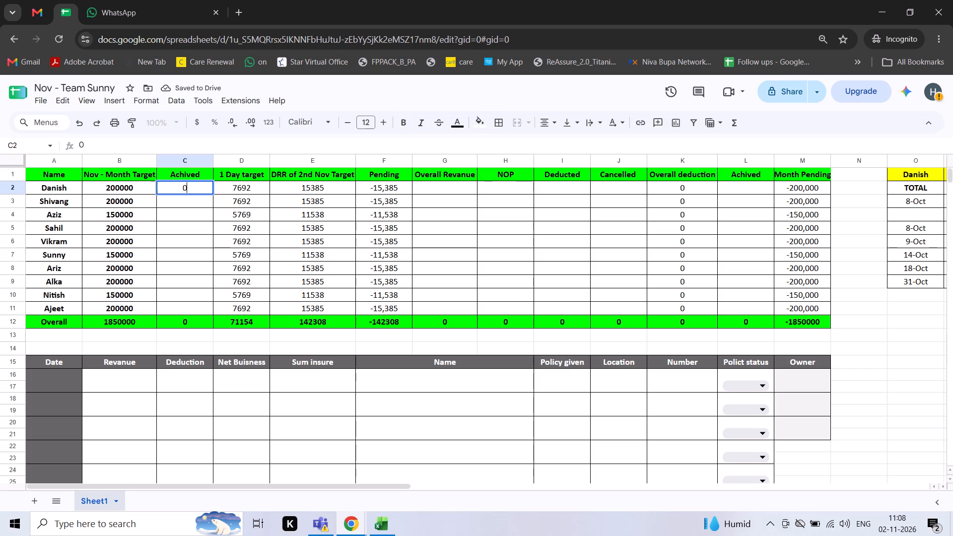
key(Return)
key(Up)
key(shift+Down)
key(shift+Down)
key(shift+Down)
key(shift+Down)
key(shift+Down)
key(shift+Down)
key(shift+Down)
key(shift+Down)
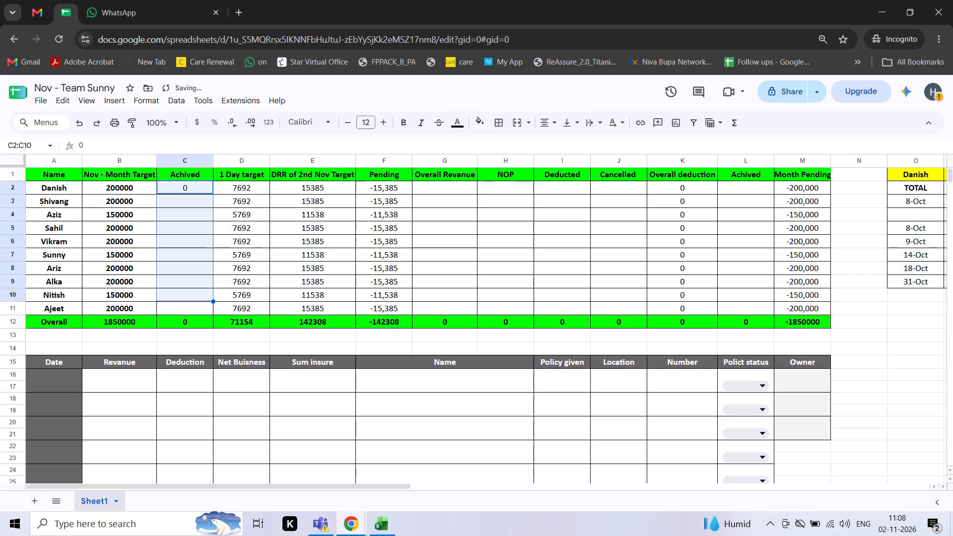
key(shift+Down)
key(ctrl+d)
Copy the 0 from C2 into G2:J11, covering Overall Revenue, NOP, Deducted and Cancelled for every team member.
key(Up)
key(Down)
key(ctrl+c)
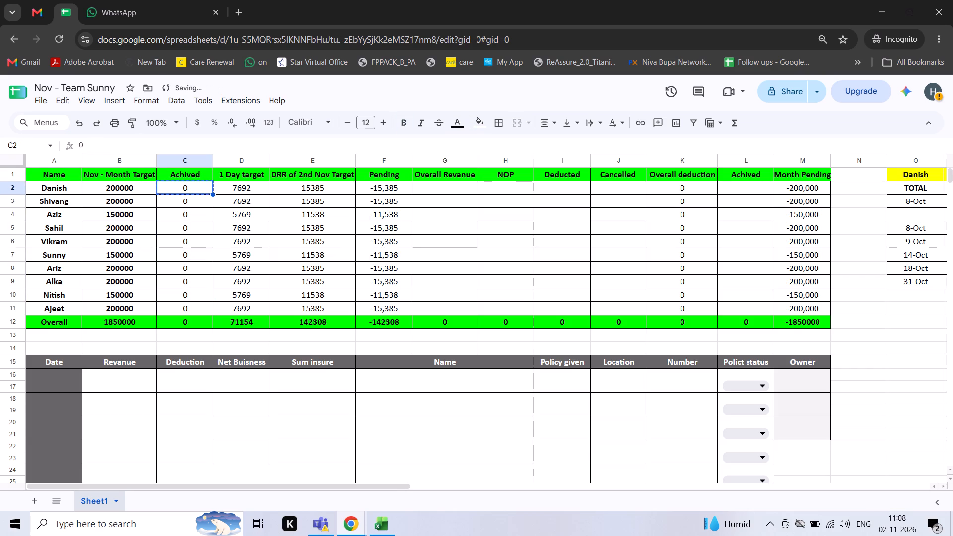
key(Right)
key(Right)
key(Right)
key(Right)
key(shift+Down)
key(shift+Down)
key(shift+Down)
key(shift+Down)
key(shift+Down)
key(shift+Down)
key(shift+Down)
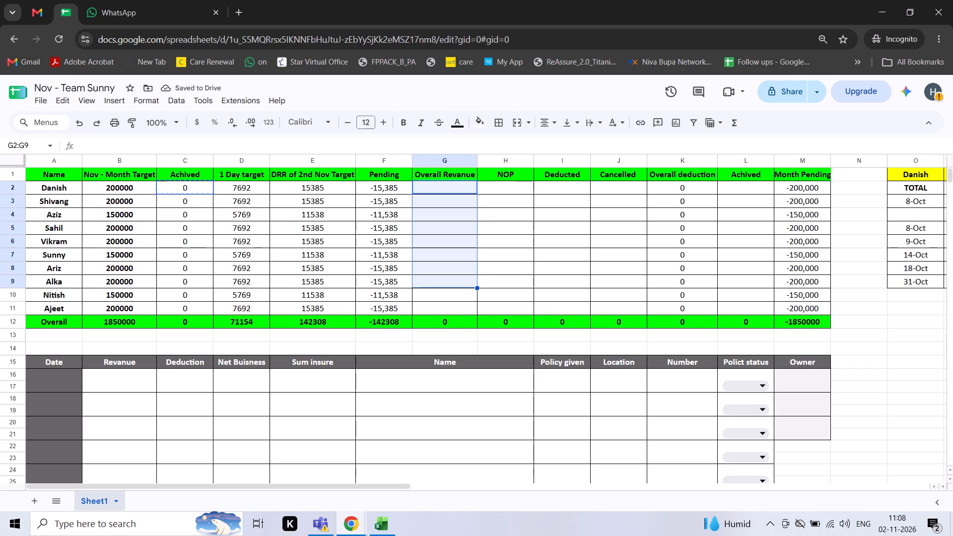
key(shift+Down)
key(shift+Down)
key(shift+Right)
key(shift+Right)
key(shift+Right)
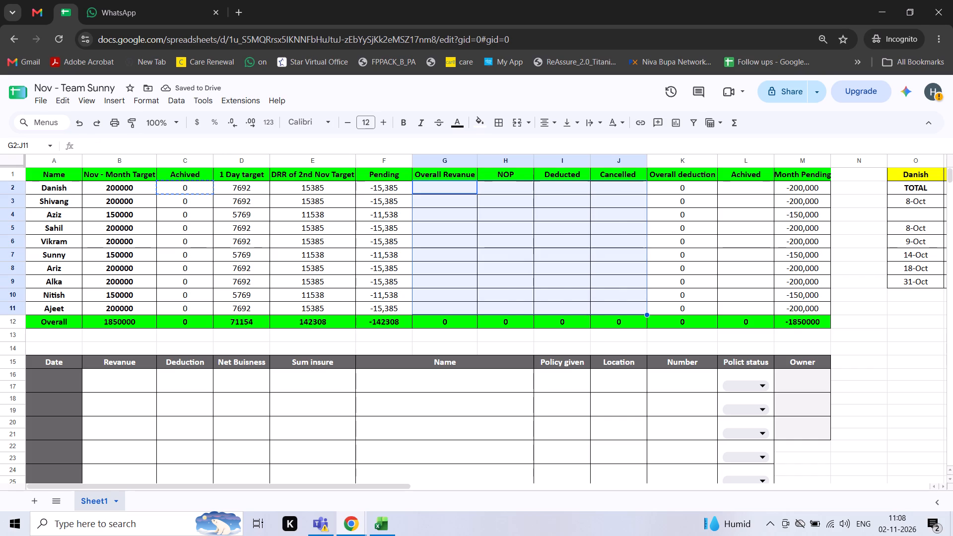
key(ctrl+v)
Copy the 0 from Danish's Cancelled cell J2 into the second Achived column, L2 through L11.
key(Right)
key(Right)
key(Right)
key(Right)
key(Right)
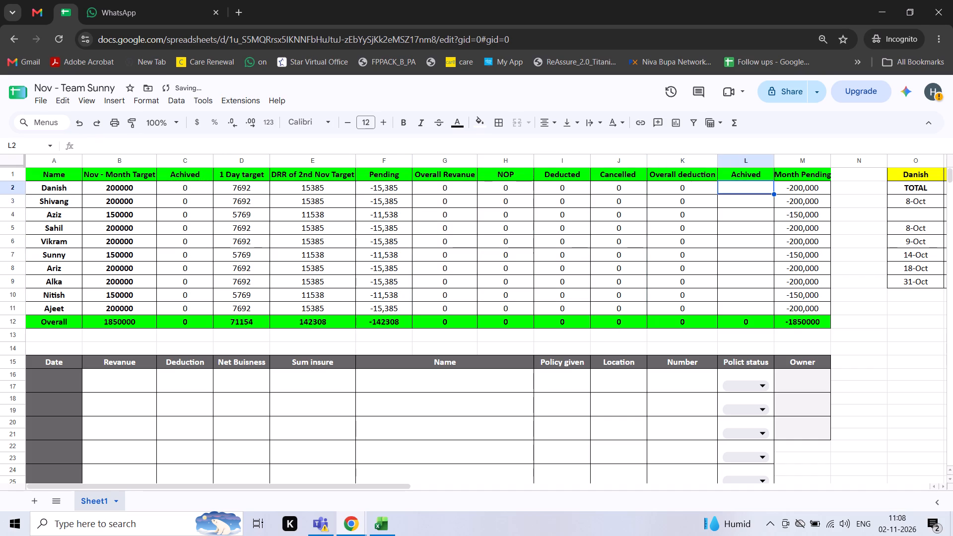
key(ctrl+c)
key(Left)
key(Left)
key(ctrl+c)
key(Right)
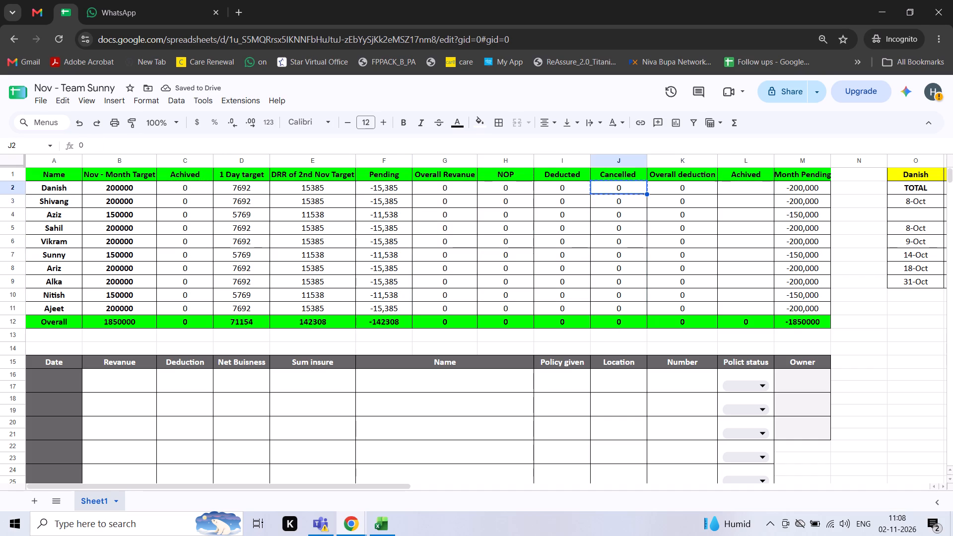
key(Right)
key(shift+Down)
key(shift+Down)
key(shift+Down)
key(shift+Down)
key(shift+Down)
key(shift+Down)
key(shift+Down)
key(shift+Down)
key(shift+Down)
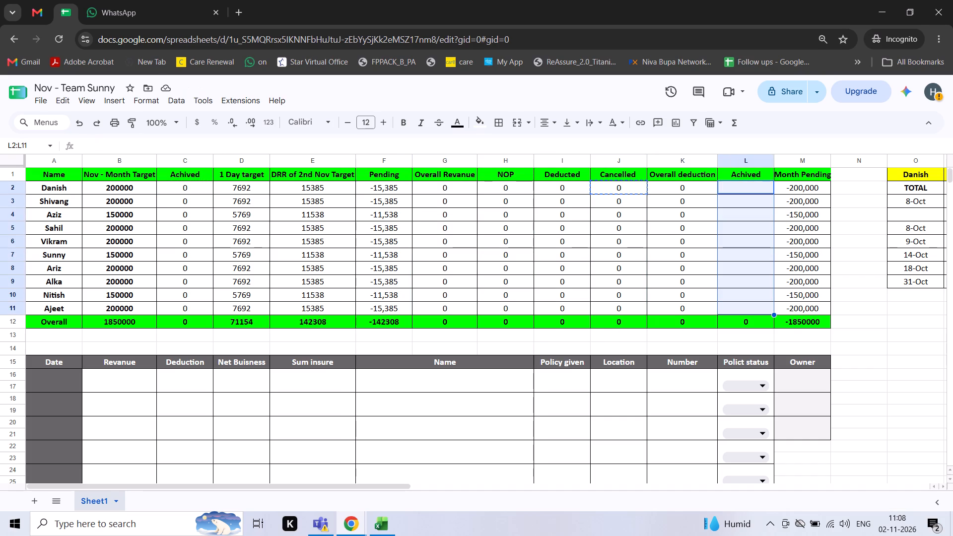
key(ctrl+v)
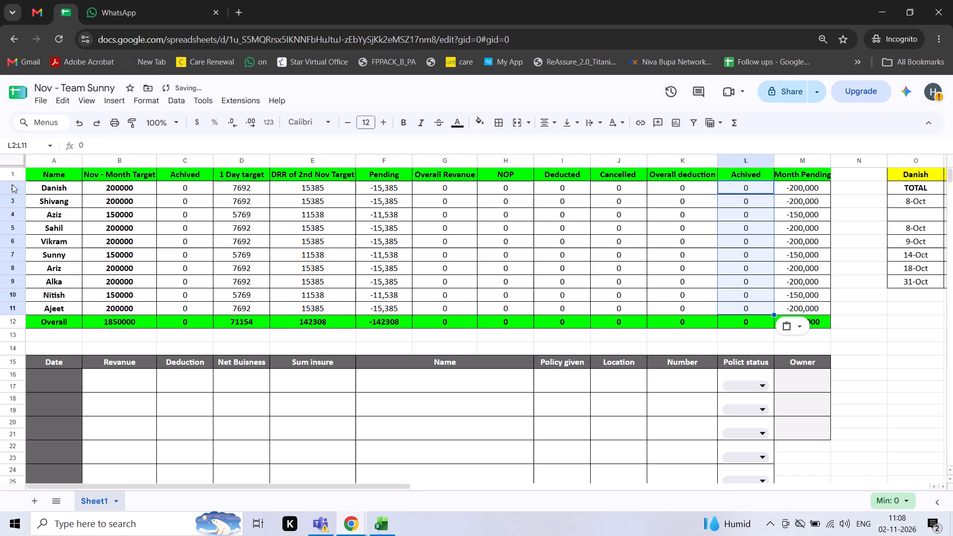
Apply the Calibri font to the entire sheet.
click(14, 160)
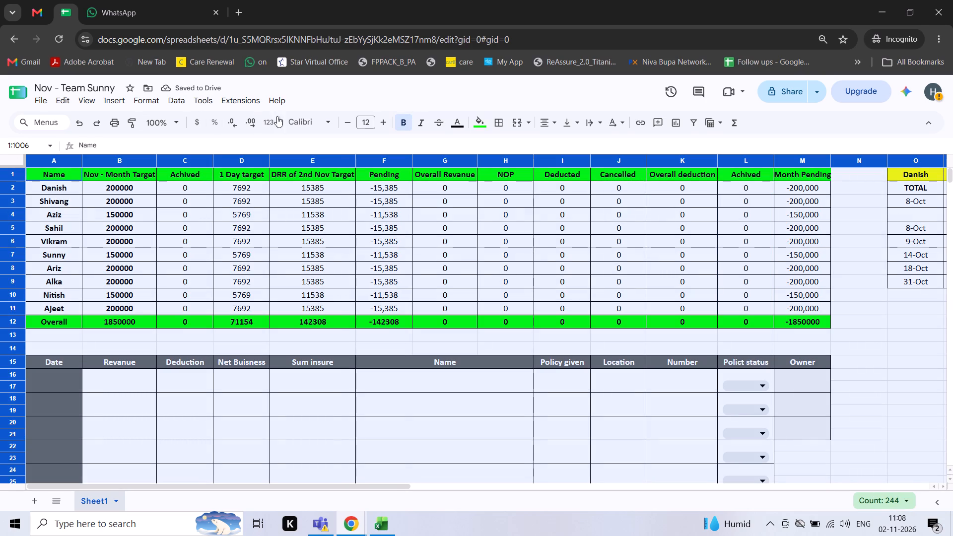
click(296, 118)
click(332, 238)
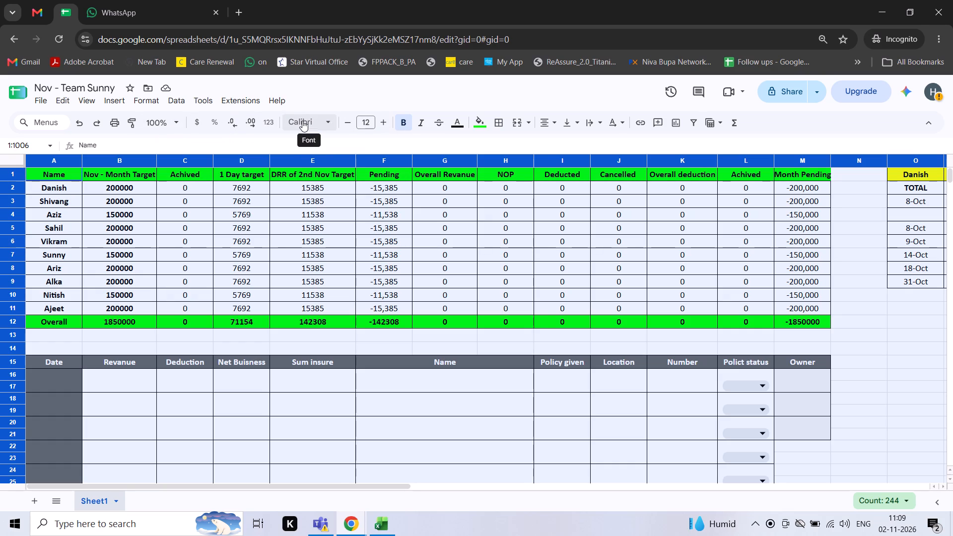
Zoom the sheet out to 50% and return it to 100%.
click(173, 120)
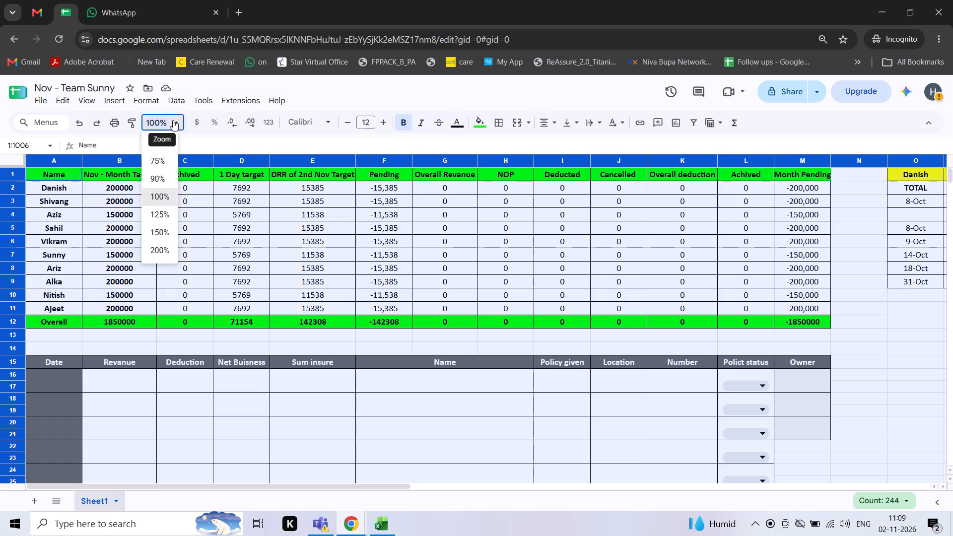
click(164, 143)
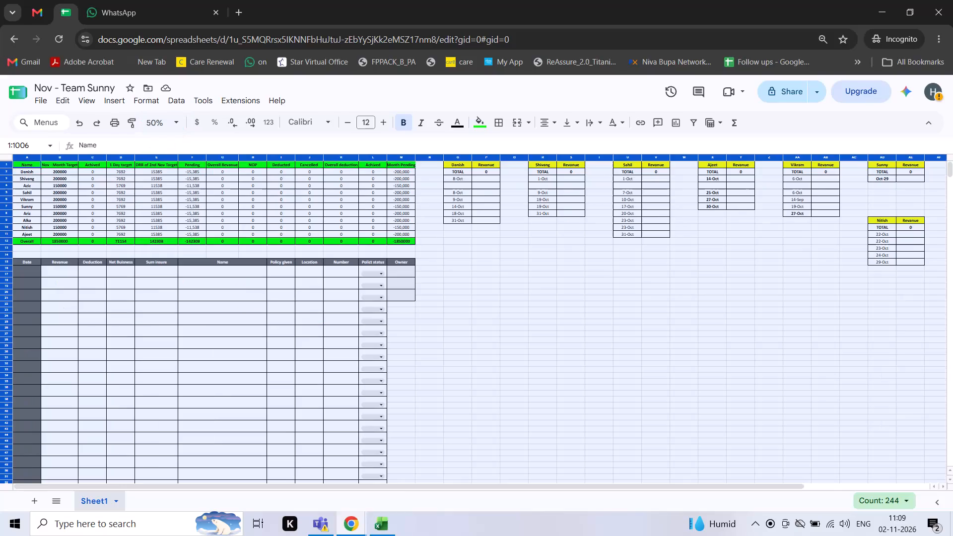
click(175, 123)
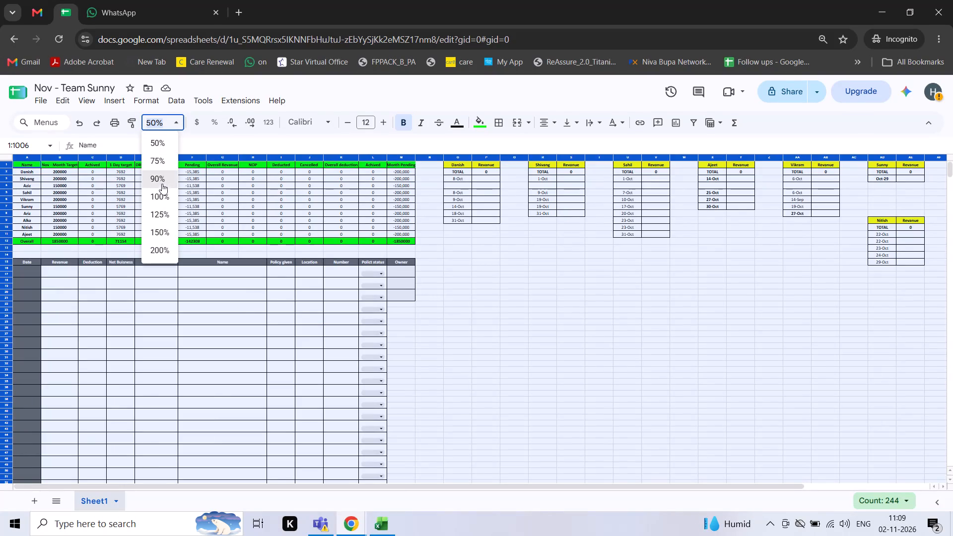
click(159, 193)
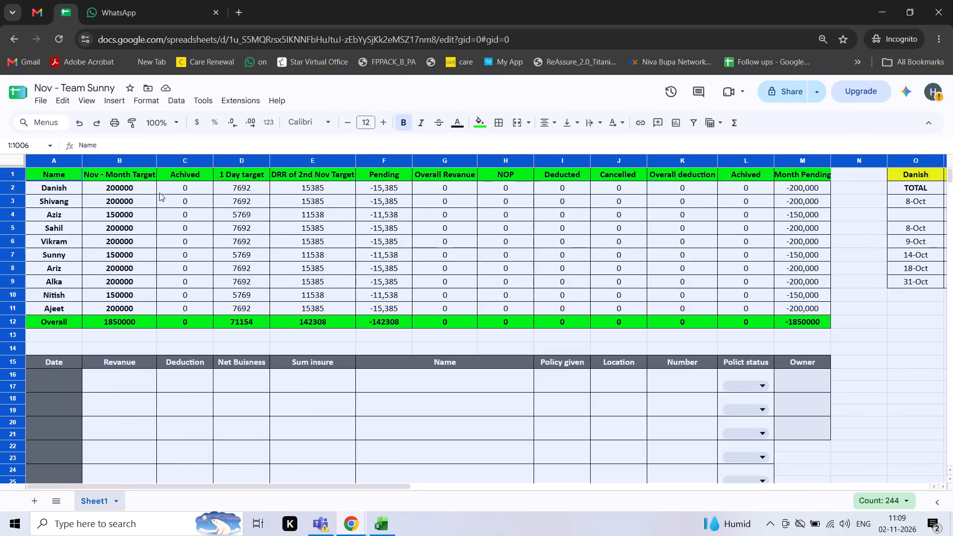
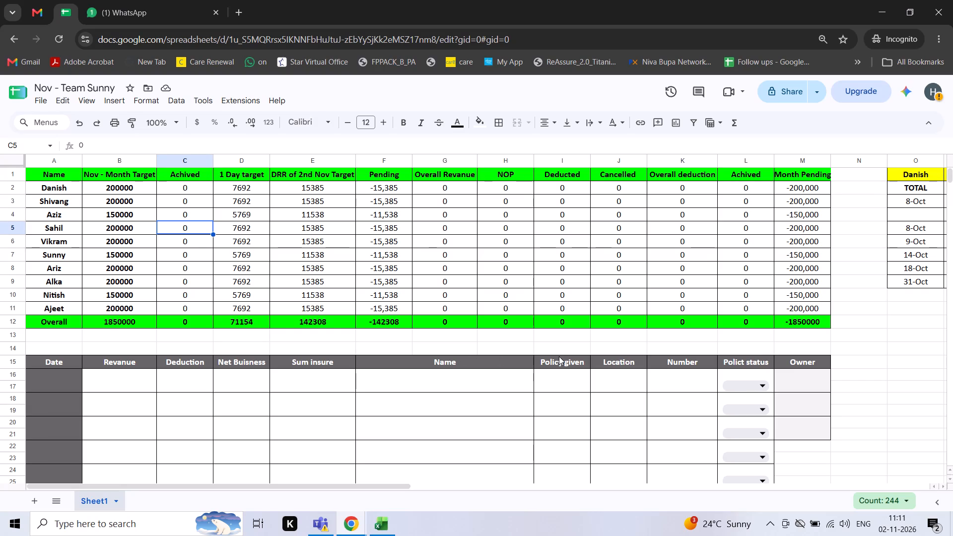
Clear the merged Name header and its first entry block by filling blank row 14 down across columns F to H.
drag(453, 352, 467, 353)
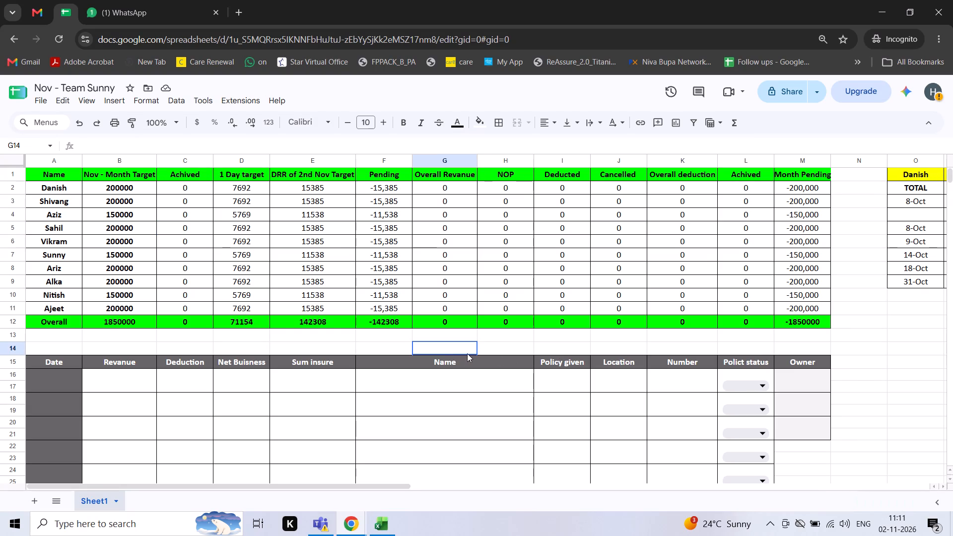
drag(467, 353, 490, 359)
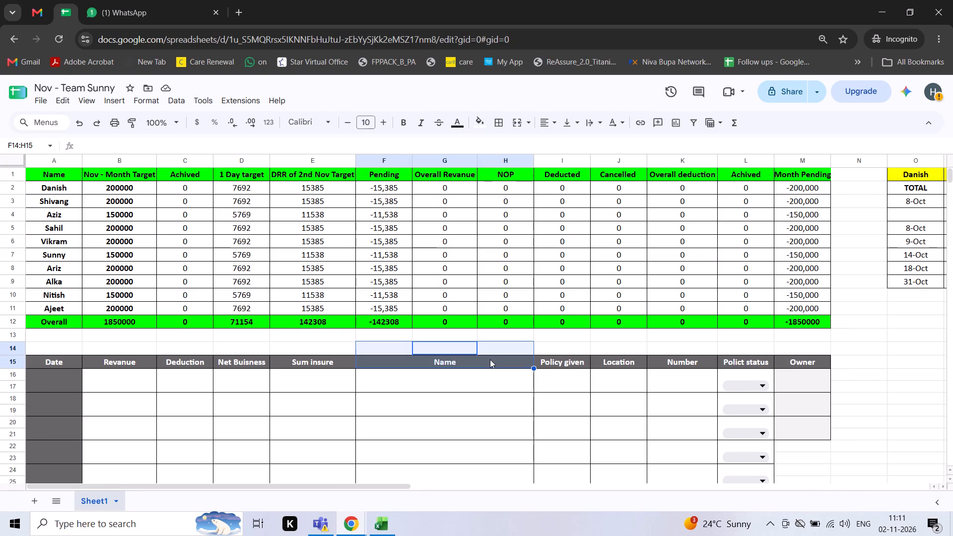
key(shift+Down)
key(ctrl+d)
Move the headers Policy given through Owner from I15:M15 to G15:K15.
key(Left)
key(Right)
key(Right)
key(Right)
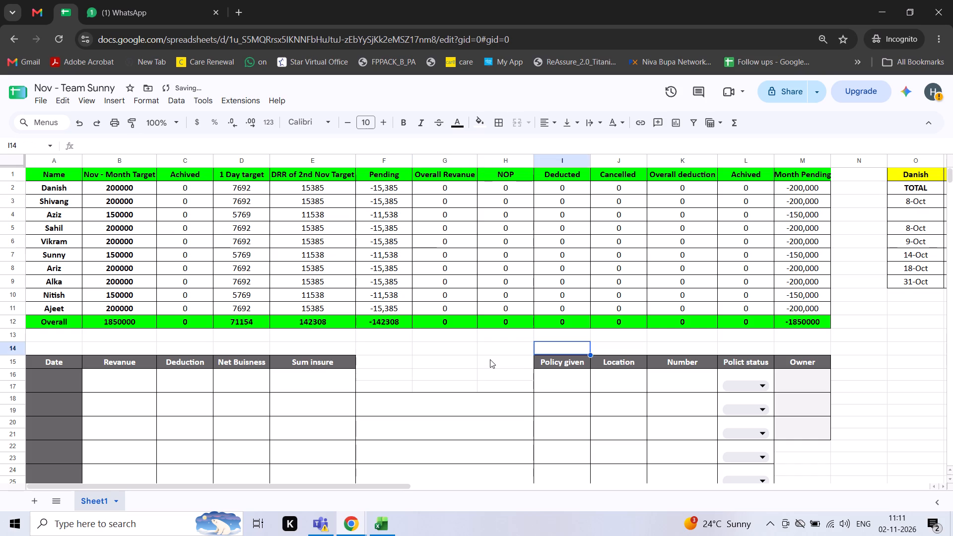
key(Down)
key(shift+Right)
key(shift+Right)
key(shift+Right)
key(shift+Right)
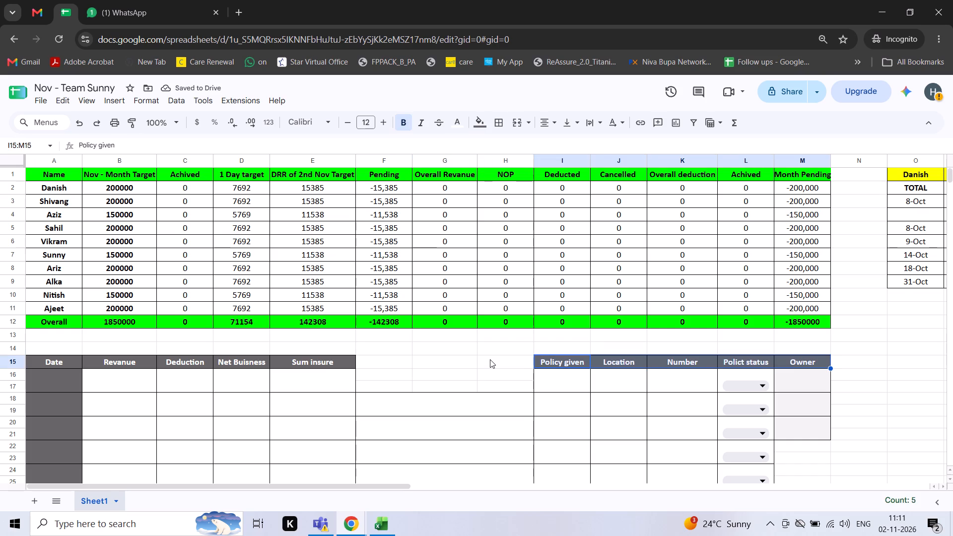
key(ctrl+x)
key(Left)
key(Left)
key(ctrl+v)
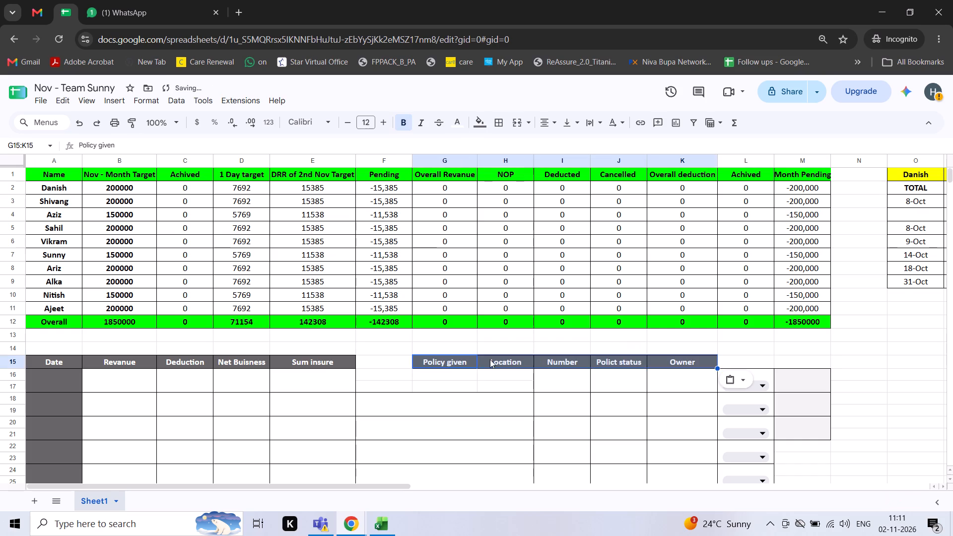
Move the first policy status dropdown from merged cell L16:L17 to I16:I17.
key(Right)
key(Right)
key(Right)
key(Right)
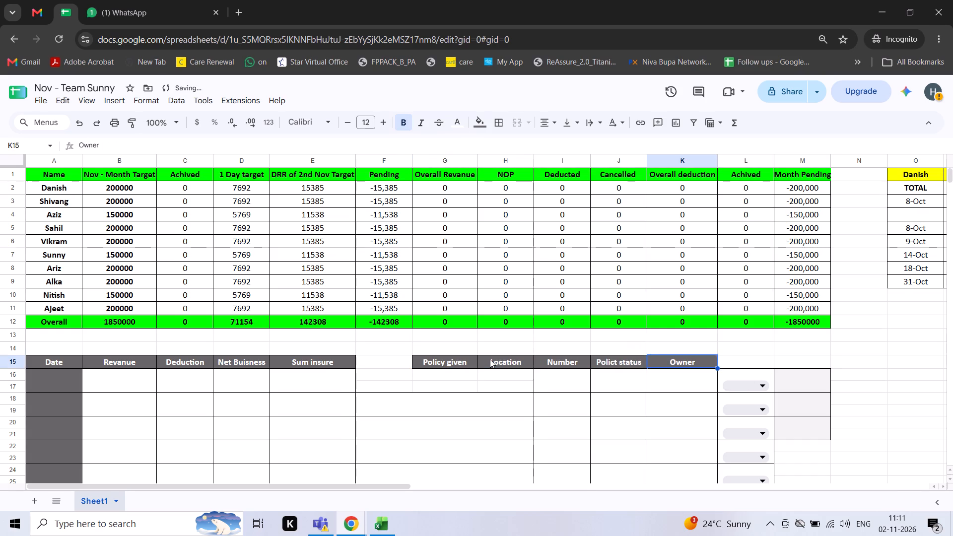
key(Right)
key(Down)
key(ctrl+x)
key(Left)
key(Left)
key(Left)
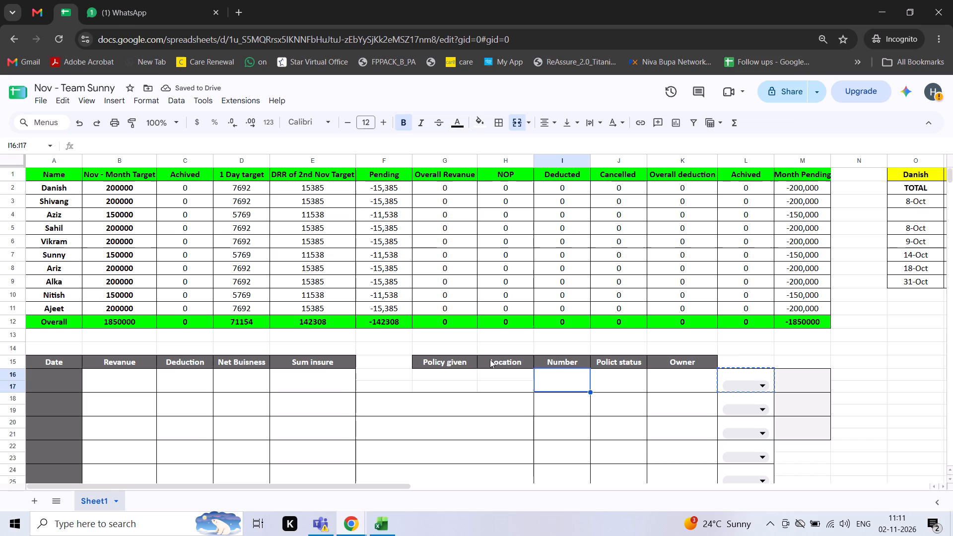
key(ctrl+v)
Clear the leftover dropdowns and formatting in columns L and M by filling blank row 15 down past the table's end.
key(Right)
key(Right)
key(Right)
key(Up)
key(shift+Down)
key(shift+Down)
key(shift+Down)
key(shift+Down)
key(shift+Down)
key(shift+Down)
key(shift+Down)
key(shift+Down)
key(shift+Down)
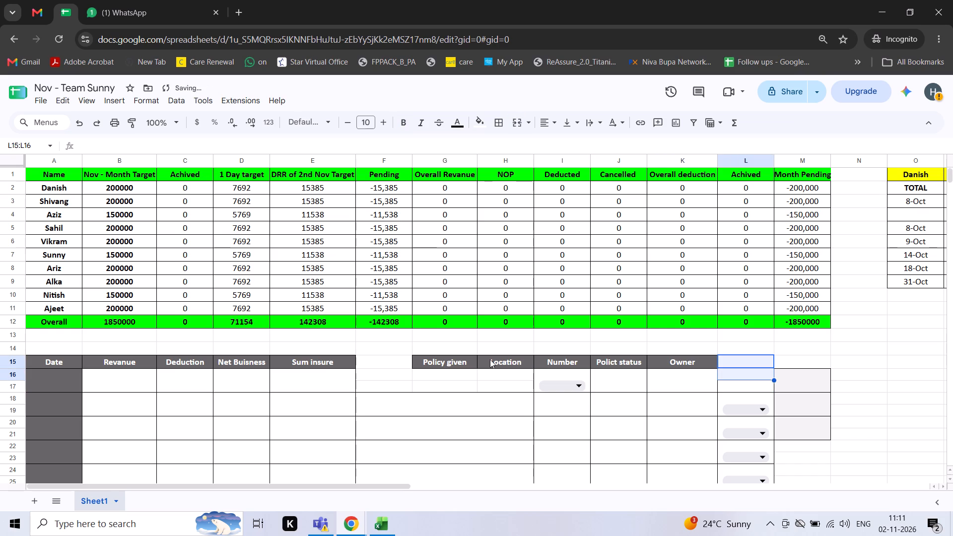
key(shift+Down)
key(shift+Down)
key(shift+Down)
key(shift+Down)
key(shift+Down)
key(shift+Down)
key(shift+Down)
key(shift+Down)
key(shift+Down)
key(shift+Down)
key(shift+Down)
key(shift+Down)
key(shift+Down)
key(shift+Down)
key(shift+Down)
key(shift+Down)
key(shift+Down)
key(shift+Down)
key(shift+Down)
key(shift+Down)
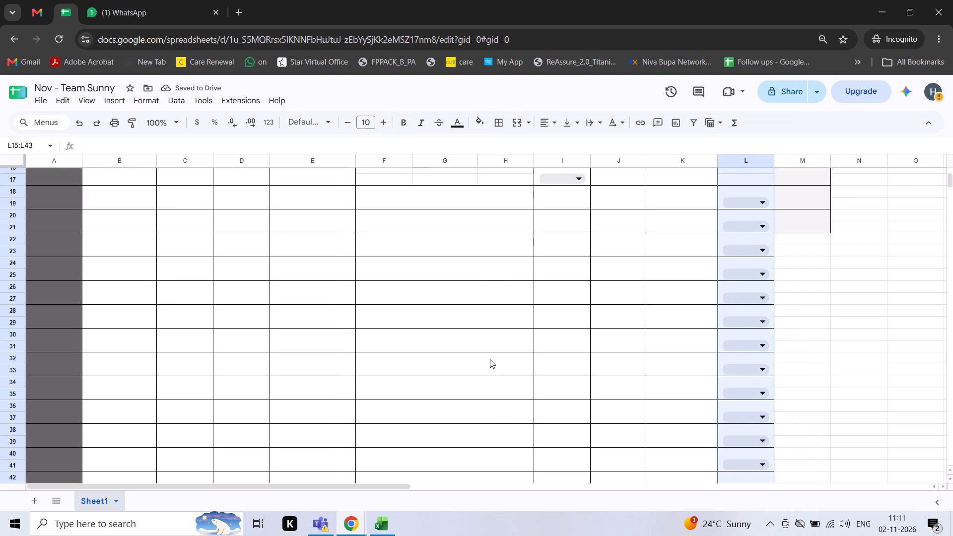
key(shift+Right)
key(shift+Right)
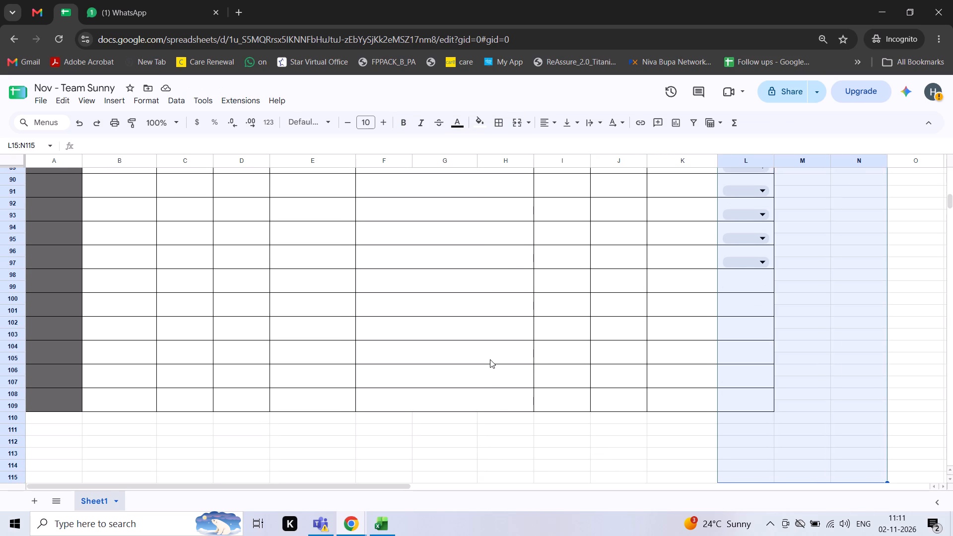
key(shift+Left)
key(ctrl+d)
Copy the Sum insure header from E15 into F15 and change its text to Name.
key(Up)
key(Up)
key(Left)
key(Left)
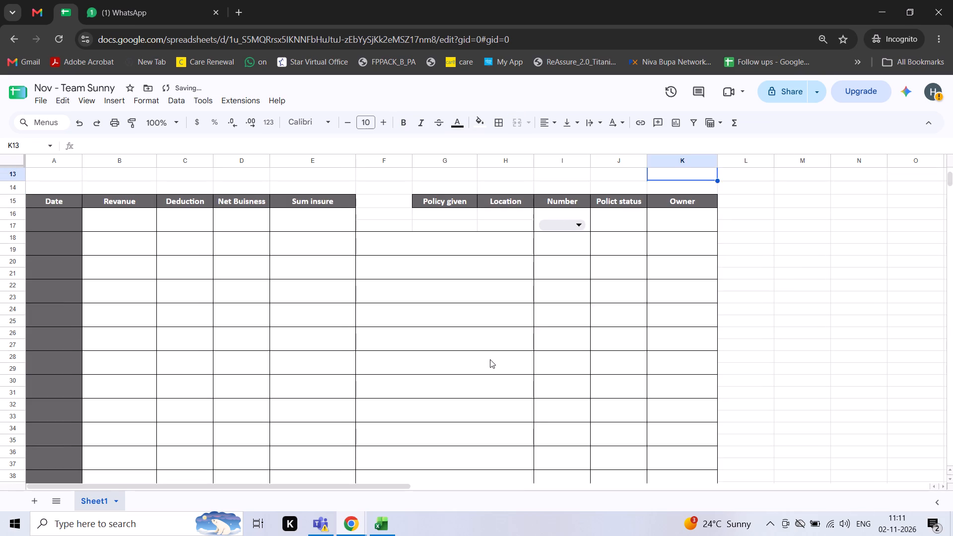
key(Left)
key(Left)
key(Left)
key(Left)
key(Left)
key(Left)
key(Left)
key(Left)
key(Left)
key(Down)
key(Right)
key(Right)
key(Right)
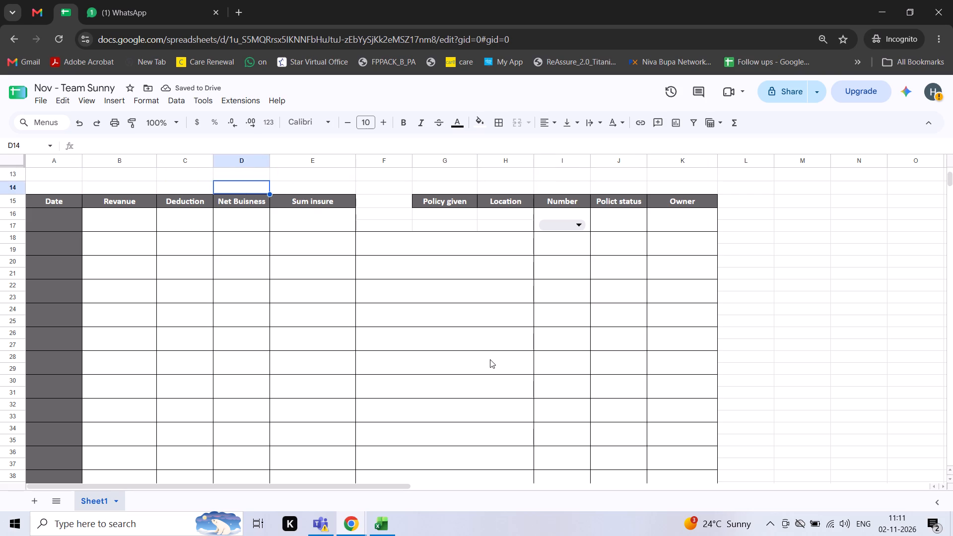
key(Right)
key(Down)
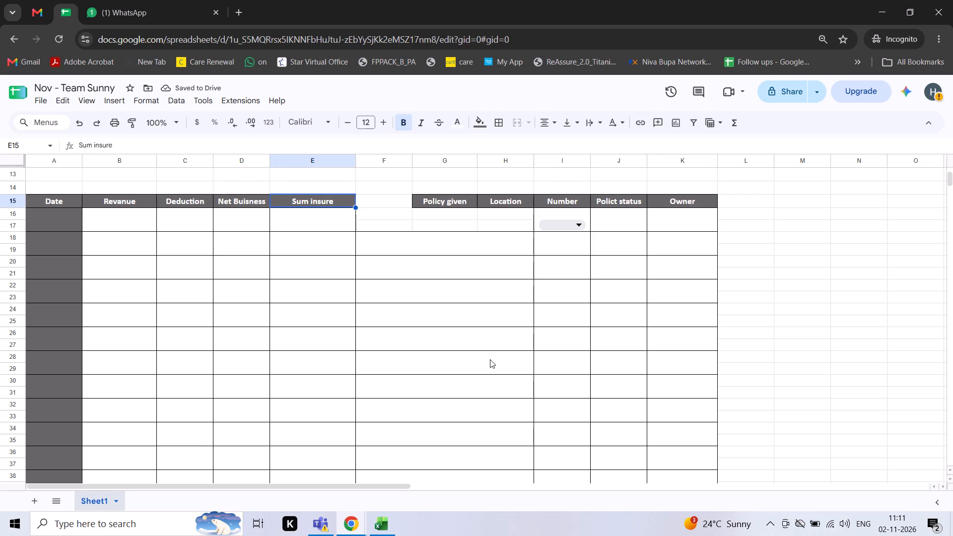
key(ctrl+c)
key(Right)
key(ctrl+v)
text(Name)
key(Return)
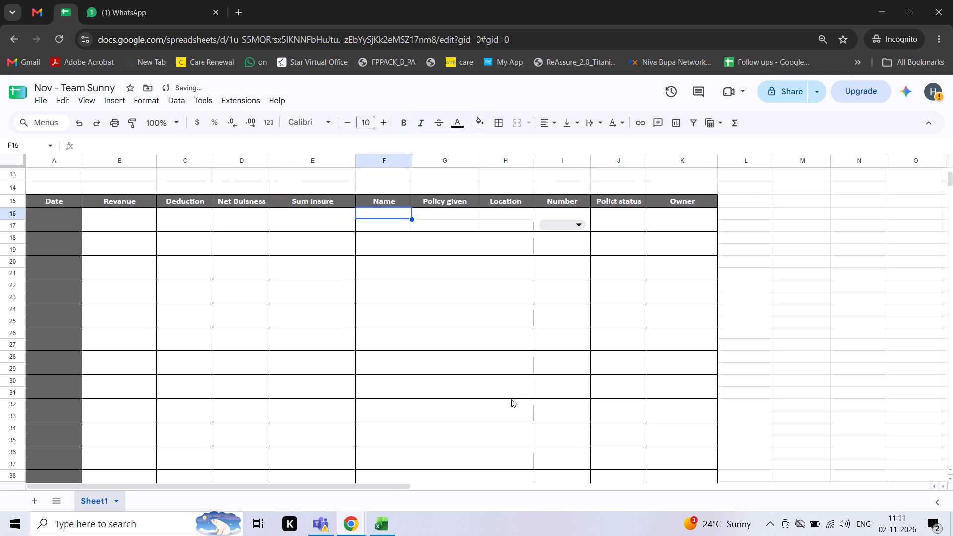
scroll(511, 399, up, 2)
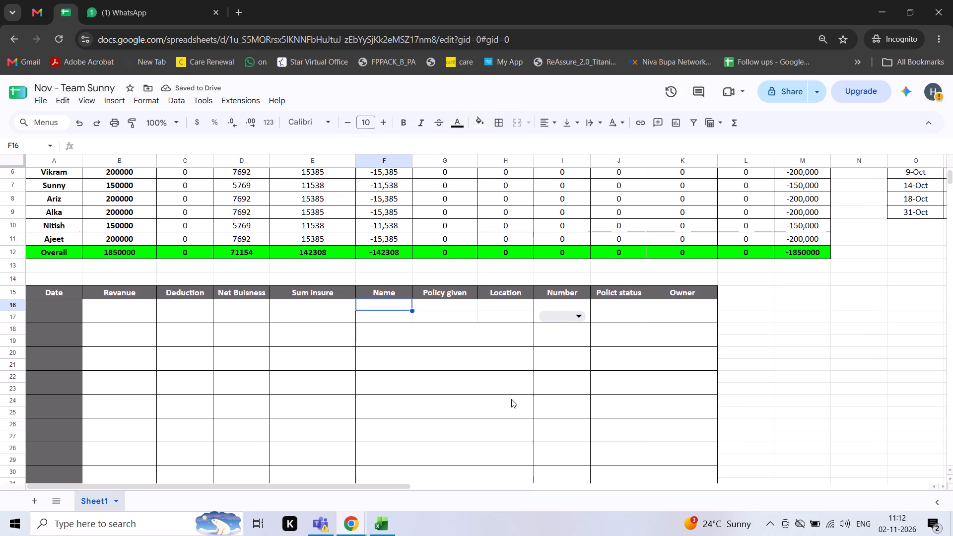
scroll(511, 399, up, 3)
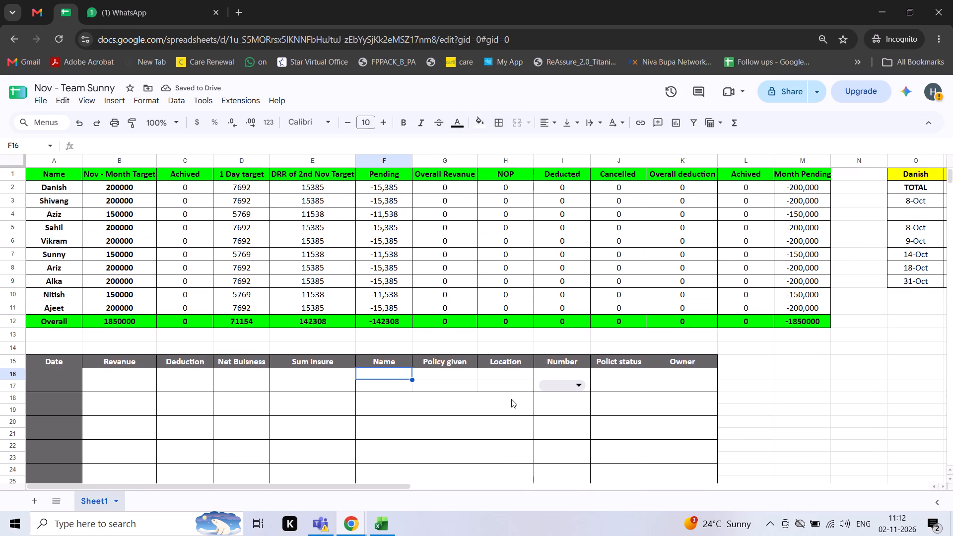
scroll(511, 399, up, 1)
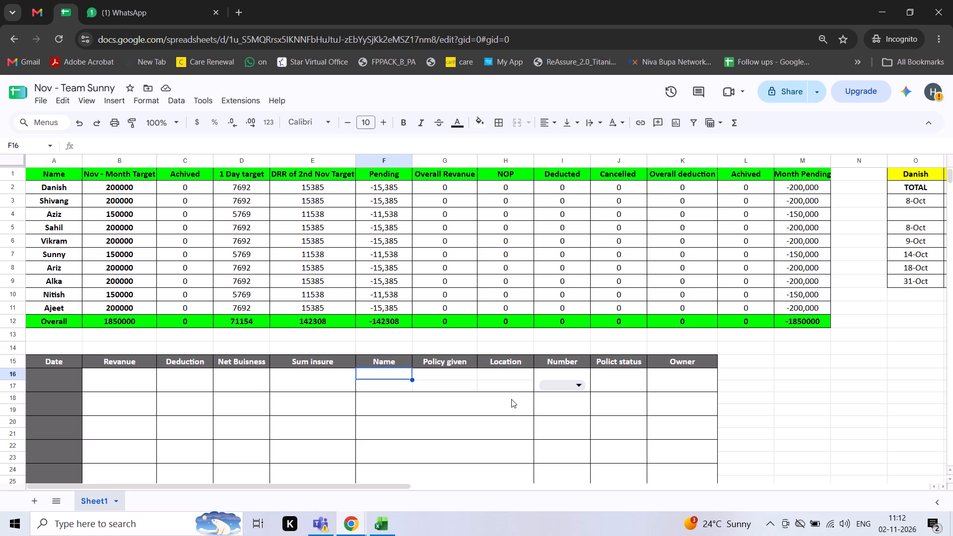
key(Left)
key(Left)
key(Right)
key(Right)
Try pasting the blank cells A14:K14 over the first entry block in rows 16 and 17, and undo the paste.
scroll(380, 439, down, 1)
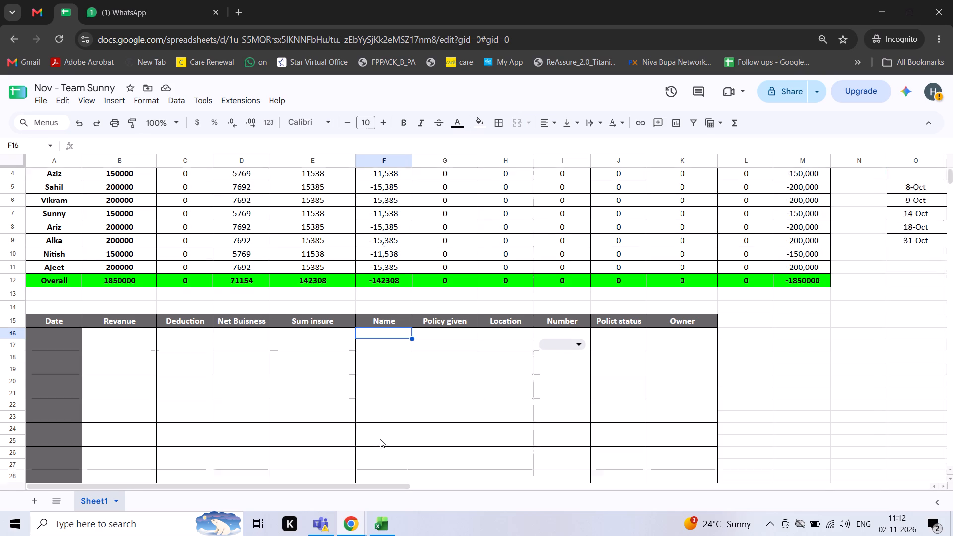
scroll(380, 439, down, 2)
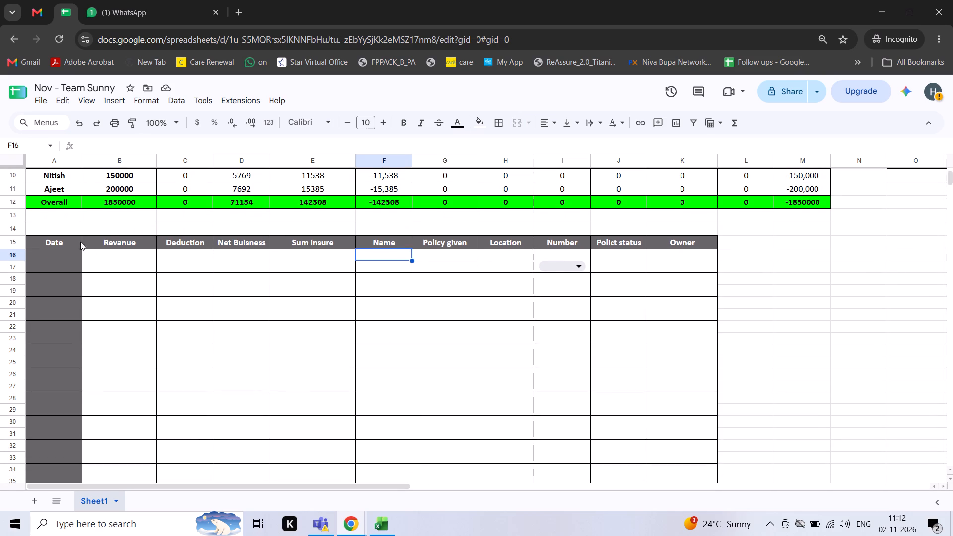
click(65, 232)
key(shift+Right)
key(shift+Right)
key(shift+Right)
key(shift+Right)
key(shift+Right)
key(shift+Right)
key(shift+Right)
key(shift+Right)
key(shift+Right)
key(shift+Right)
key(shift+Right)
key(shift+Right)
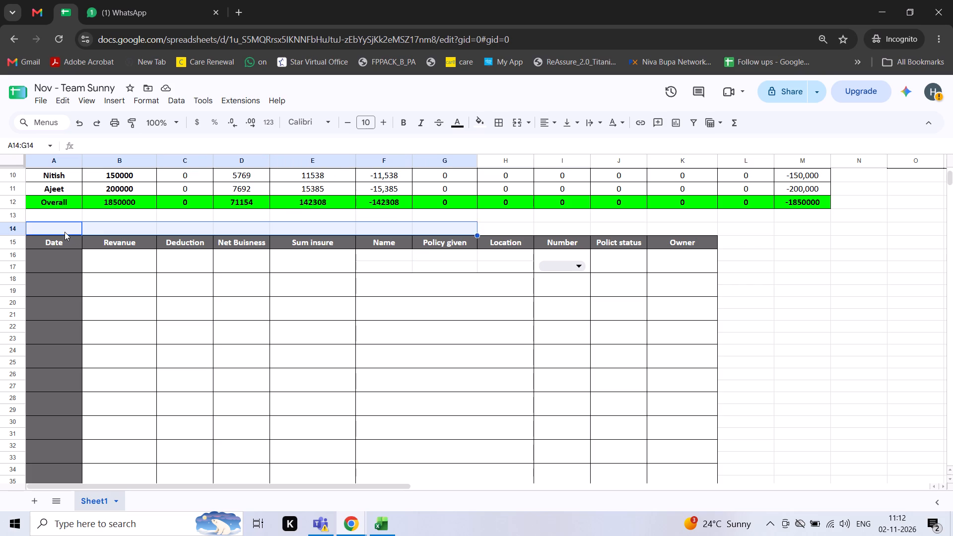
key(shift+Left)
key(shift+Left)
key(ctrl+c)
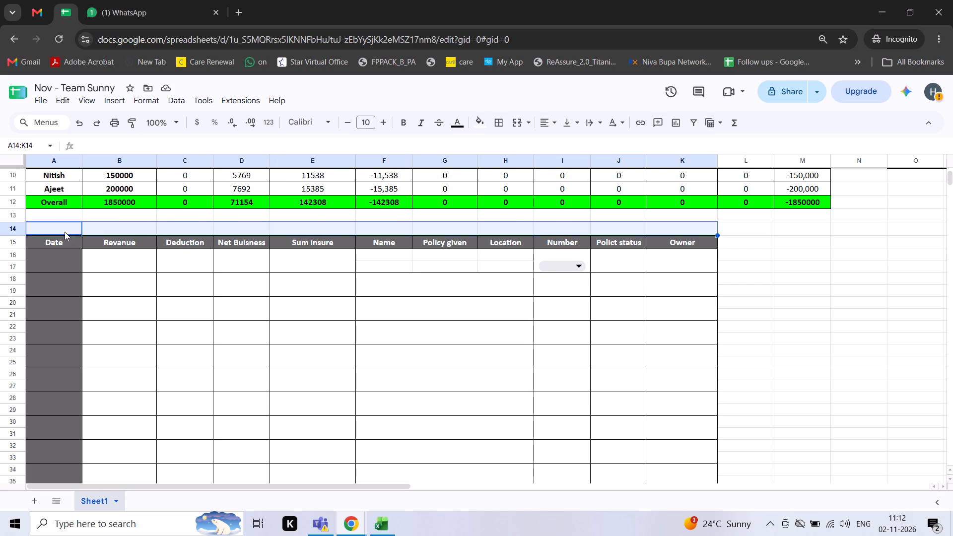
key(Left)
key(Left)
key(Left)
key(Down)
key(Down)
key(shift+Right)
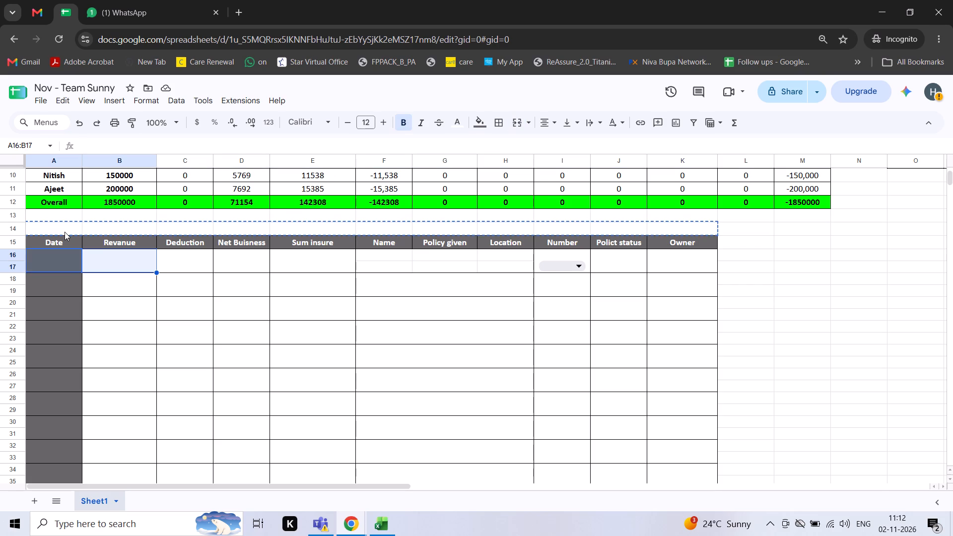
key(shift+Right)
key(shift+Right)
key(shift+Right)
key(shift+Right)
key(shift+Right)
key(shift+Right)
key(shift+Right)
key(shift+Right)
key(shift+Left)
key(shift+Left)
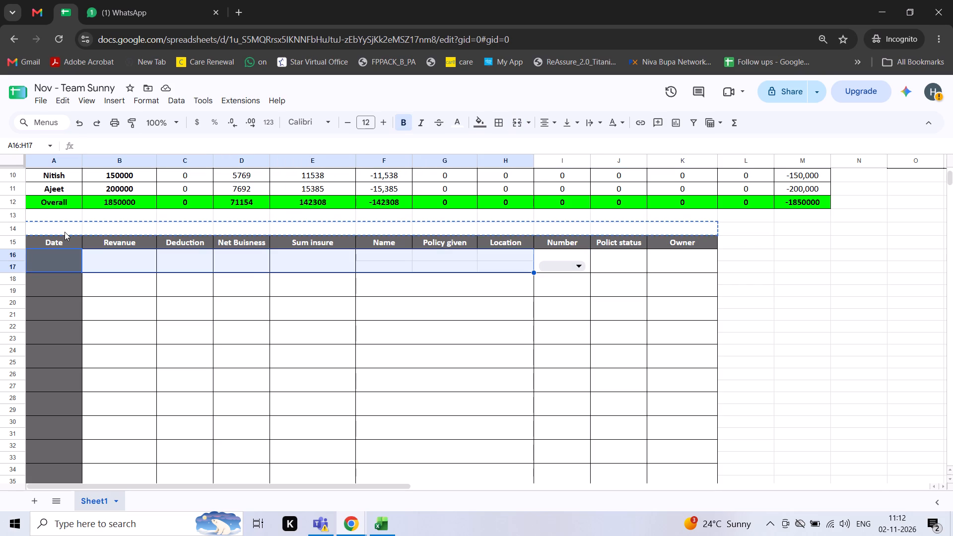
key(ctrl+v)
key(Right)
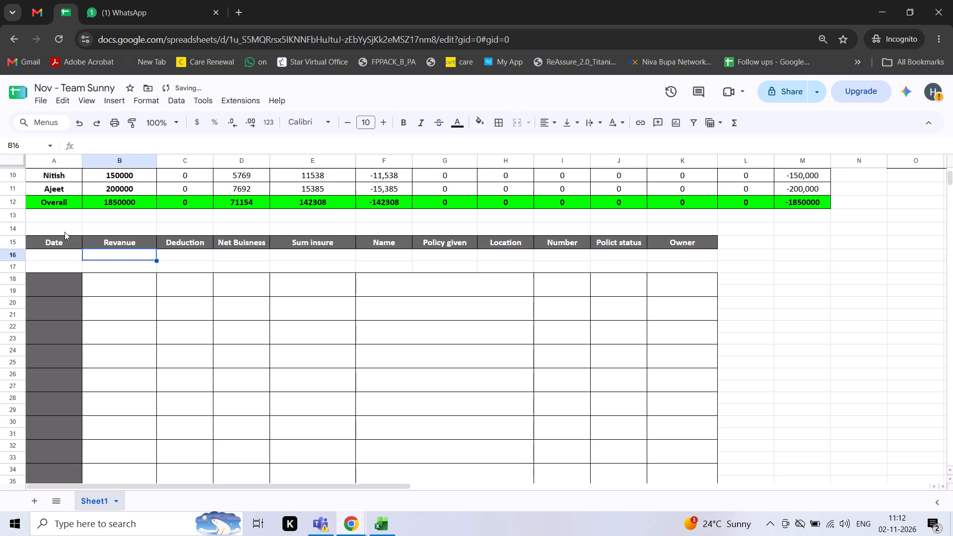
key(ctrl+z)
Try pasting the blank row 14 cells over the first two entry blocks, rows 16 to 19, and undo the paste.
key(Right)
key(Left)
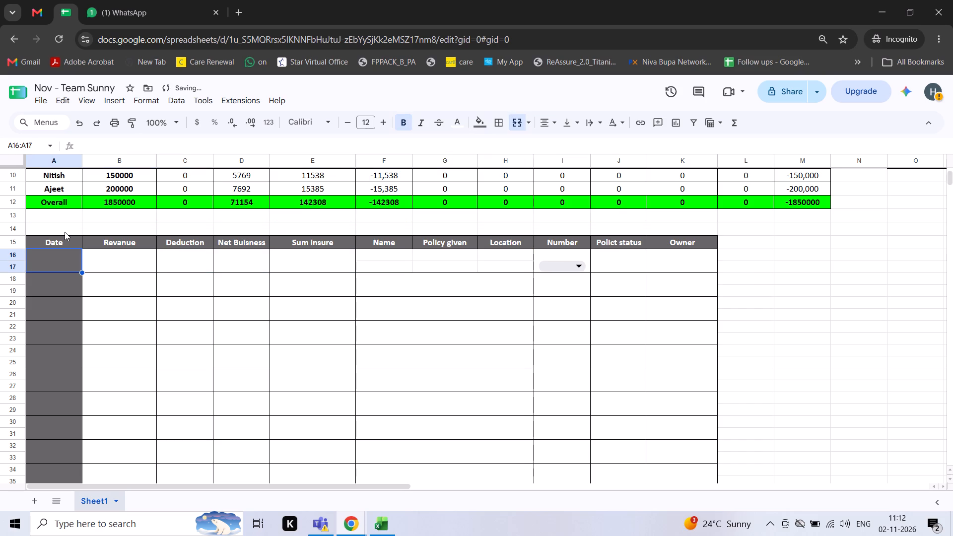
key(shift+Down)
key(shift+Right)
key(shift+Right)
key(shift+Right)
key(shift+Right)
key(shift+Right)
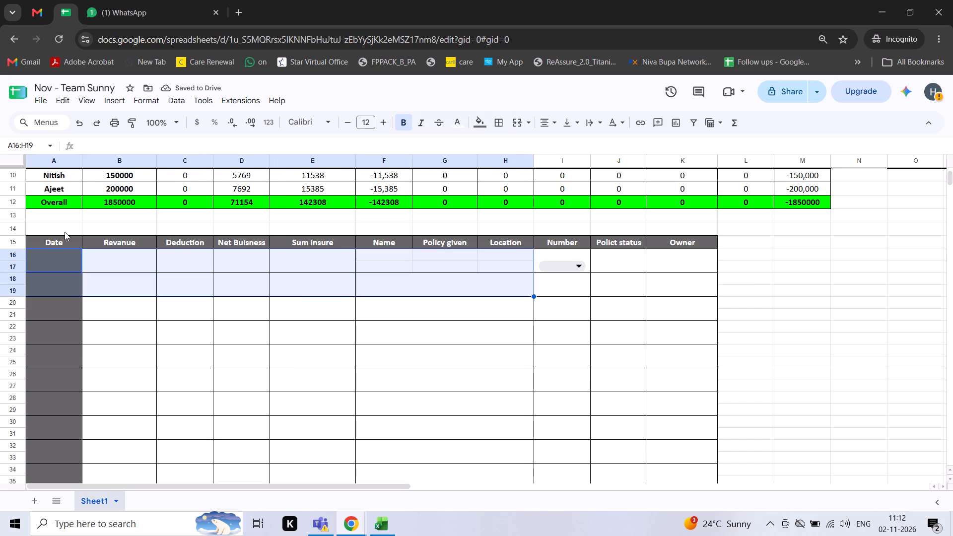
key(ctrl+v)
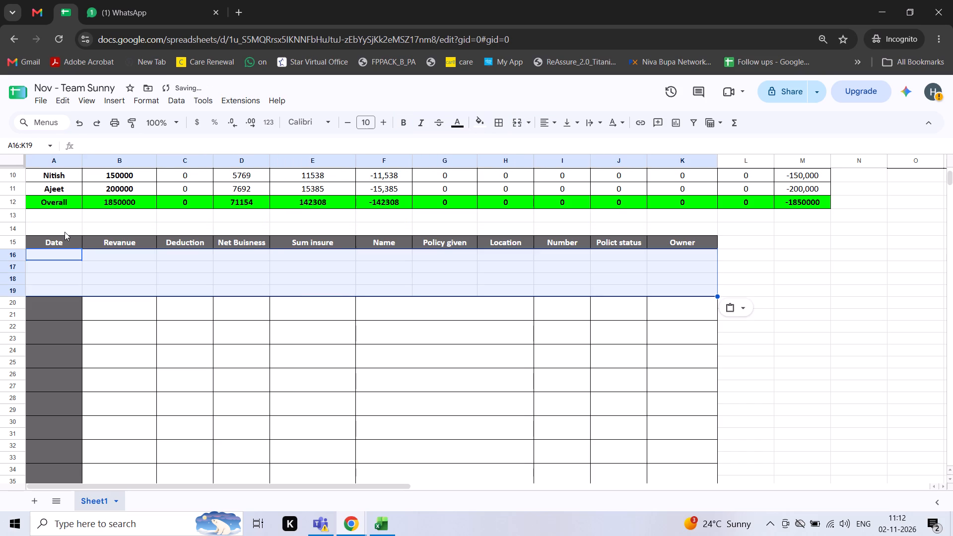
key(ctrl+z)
Copy the blank cells A14:C14 and paste them over the first Date, Revanue and Deduction entries starting at A16.
key(Up)
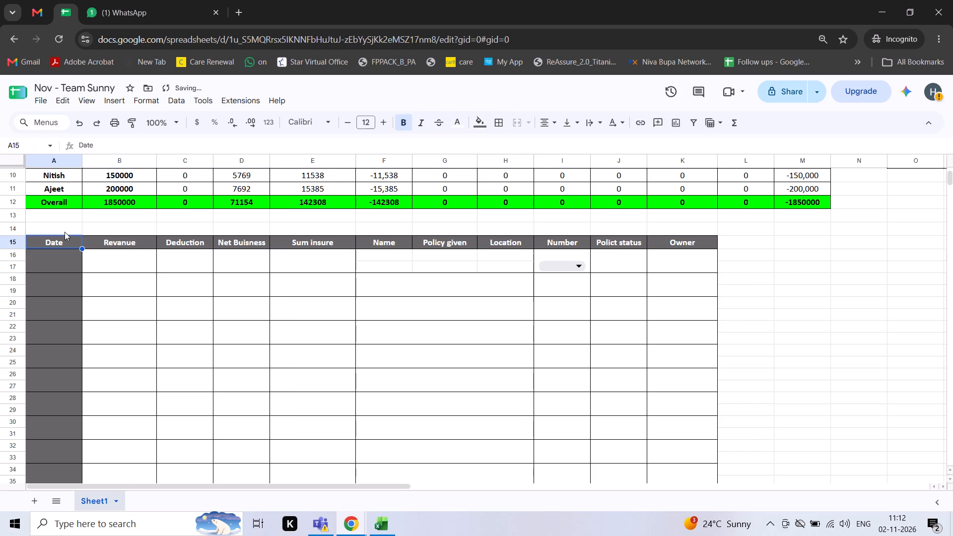
key(Up)
key(shift+Right)
key(shift+Right)
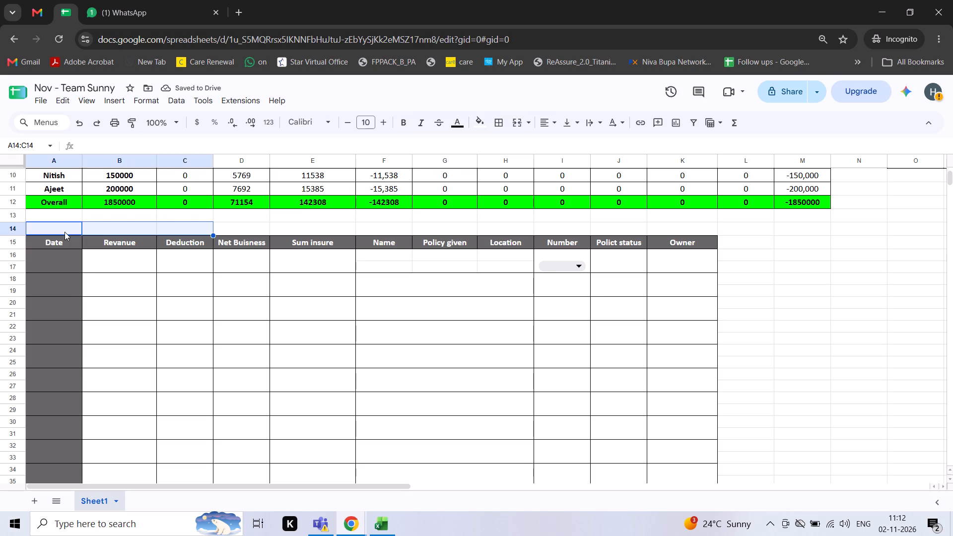
key(ctrl+c)
key(Left)
key(Down)
key(Down)
key(Up)
key(Down)
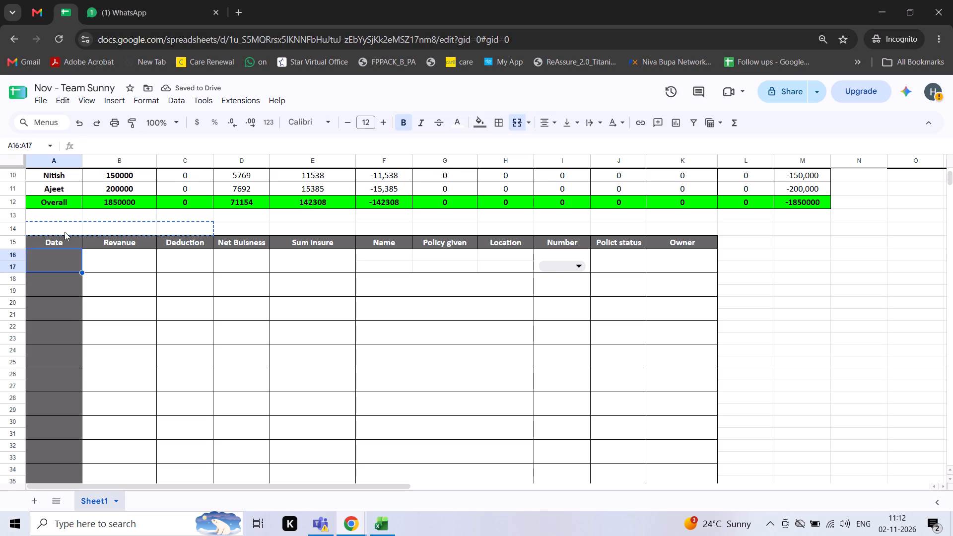
key(ctrl+v)
key(Right)
key(Right)
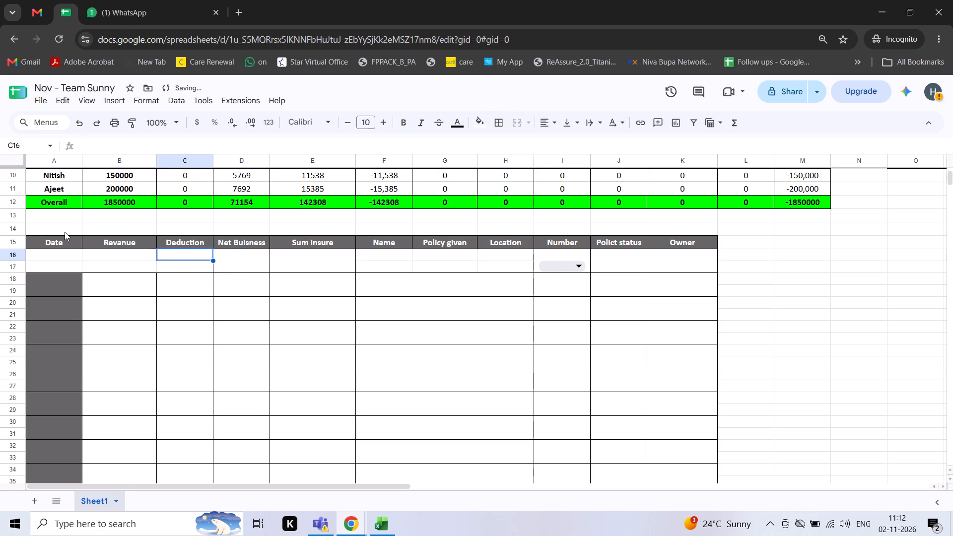
Paste the copied blank cells over the first entry block in rows 16 and 17, at D16 and at J16.
key(Right)
key(ctrl+v)
key(Right)
key(Right)
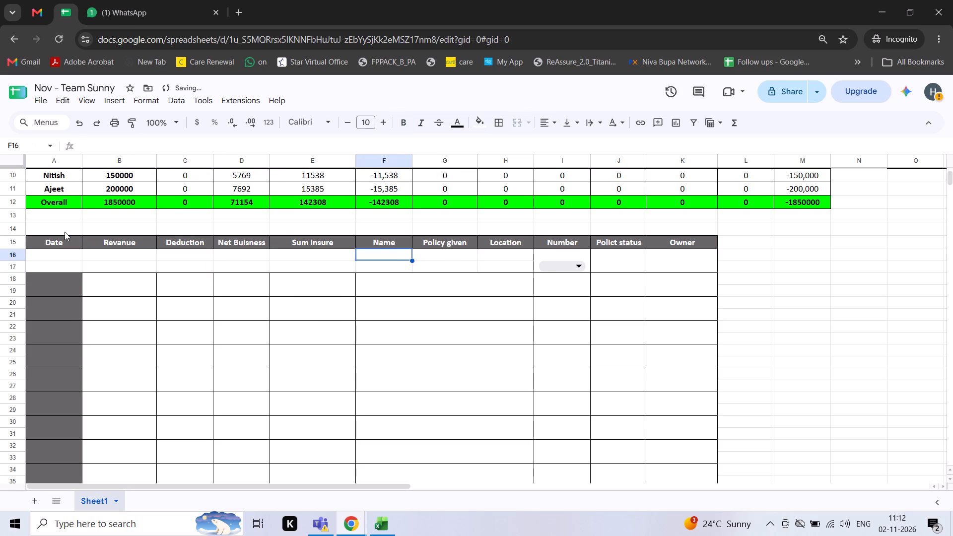
key(Right)
key(Right)
key(Right)
key(Right)
key(ctrl+v)
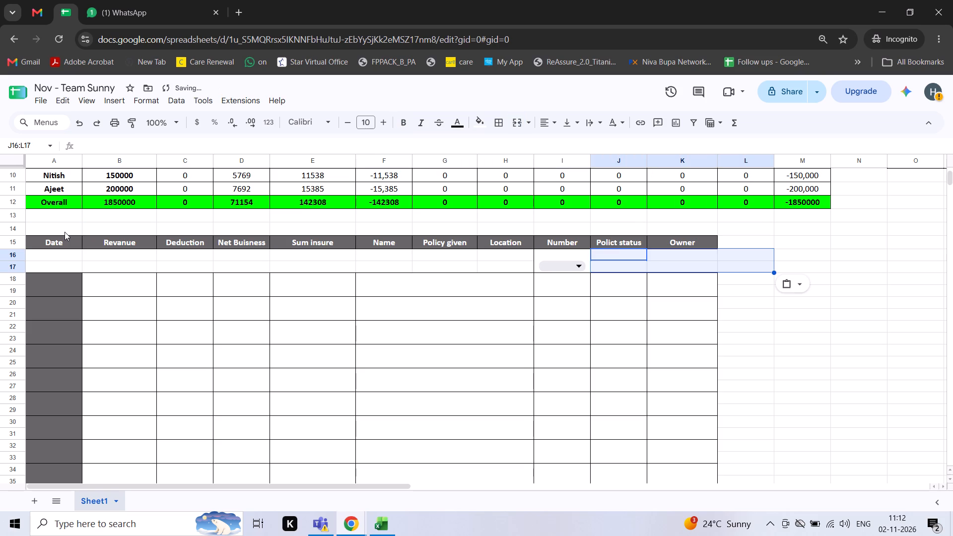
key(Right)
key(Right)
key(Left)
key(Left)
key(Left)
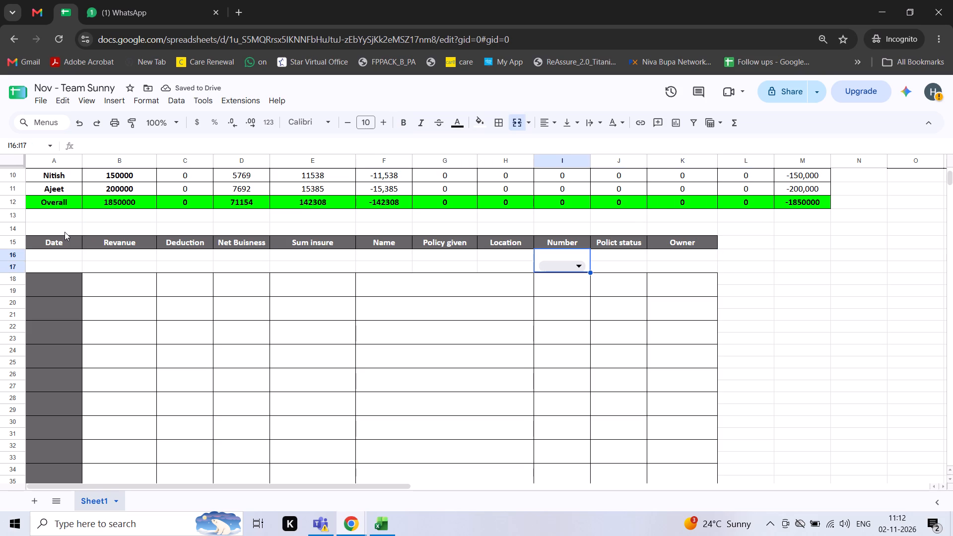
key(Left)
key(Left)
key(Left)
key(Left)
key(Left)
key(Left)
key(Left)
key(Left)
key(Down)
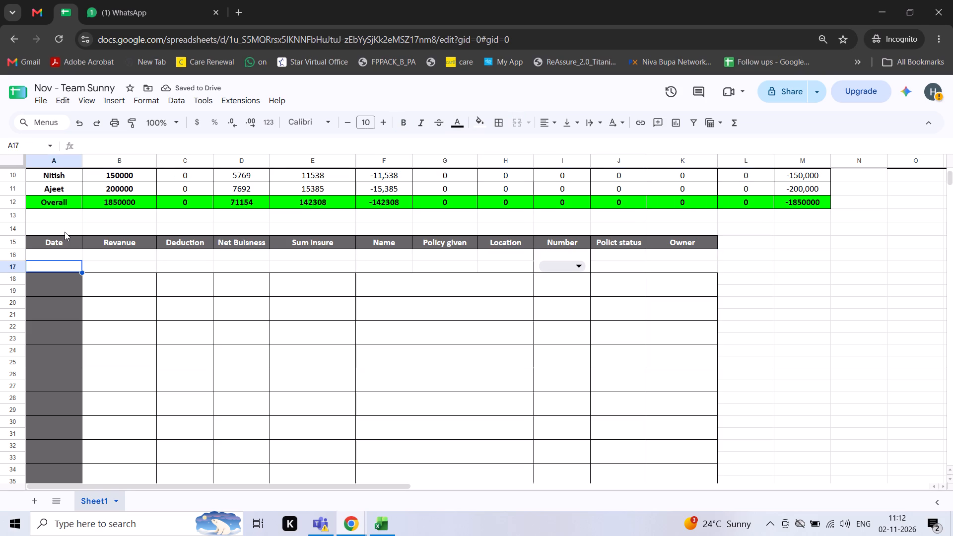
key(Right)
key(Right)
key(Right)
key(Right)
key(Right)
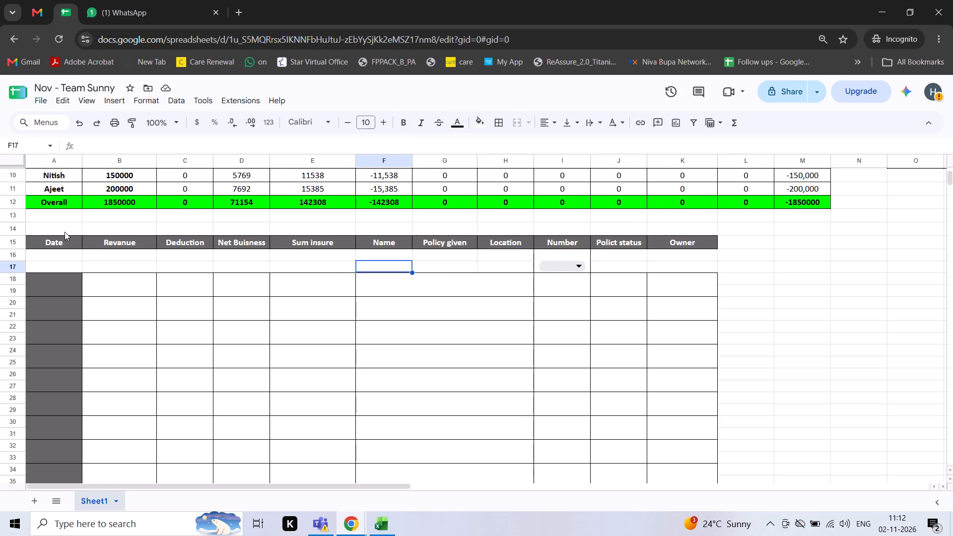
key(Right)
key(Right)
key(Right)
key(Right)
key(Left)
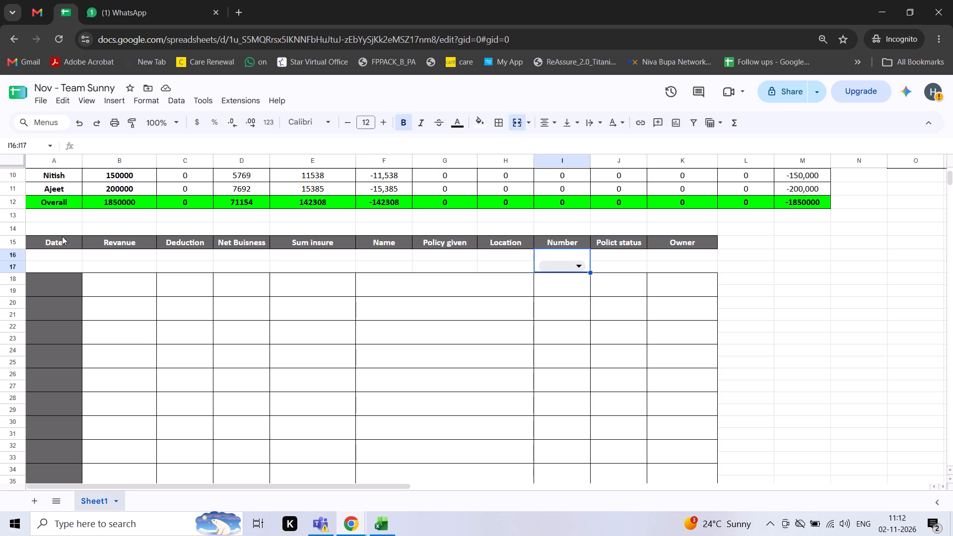
Delete row 17 so the first entry takes up a single row.
click(19, 267)
right_click(19, 267)
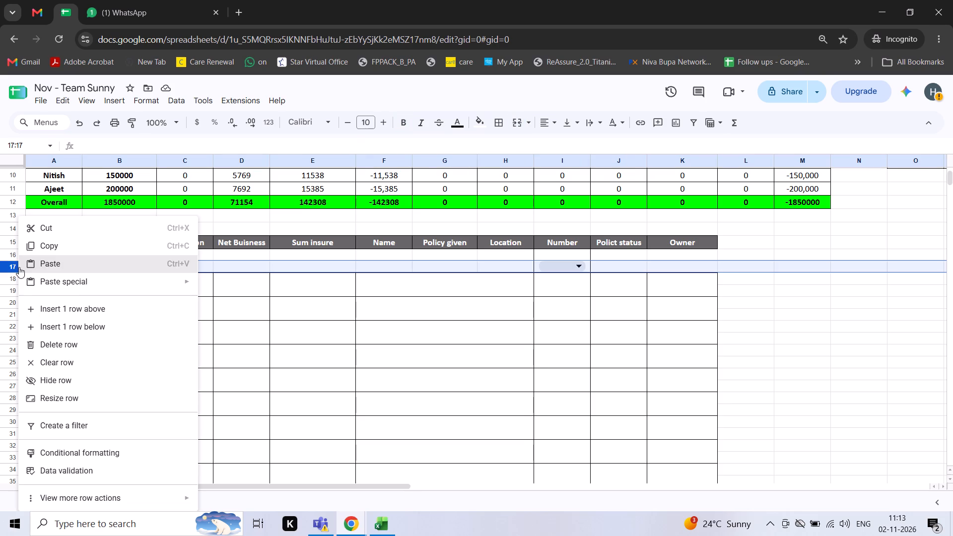
click(66, 342)
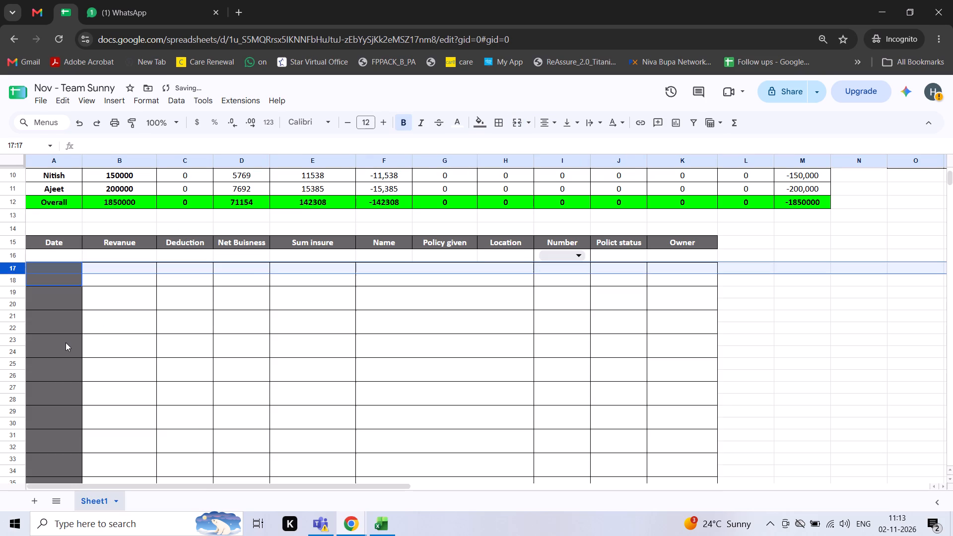
Fill the cleaned row 16 down through row 34 across the entry table, replacing the old merged and grey cells.
key(Left)
key(Right)
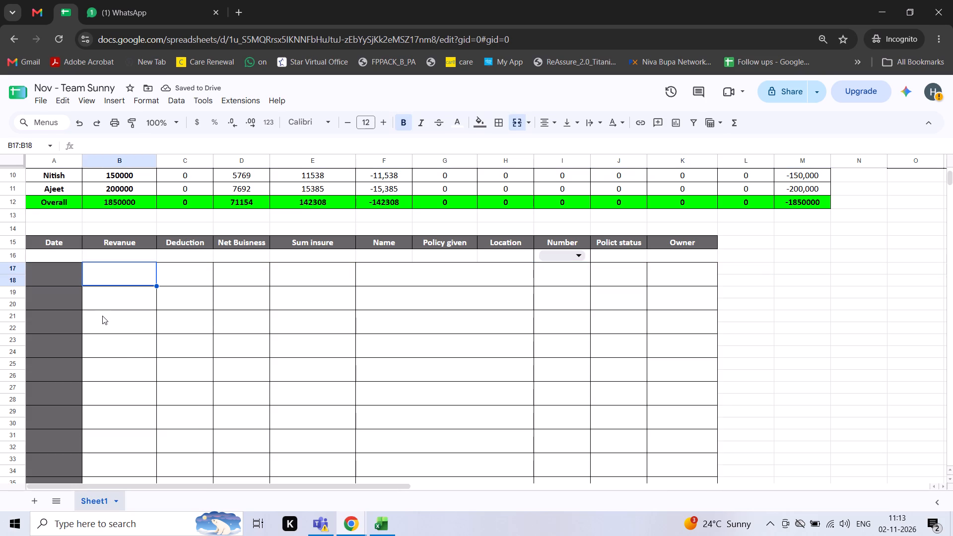
key(Up)
key(Left)
key(shift+Down)
key(shift+Down)
key(shift+Down)
key(shift+Down)
key(shift+Down)
key(shift+Down)
key(shift+Down)
key(shift+Down)
key(shift+Down)
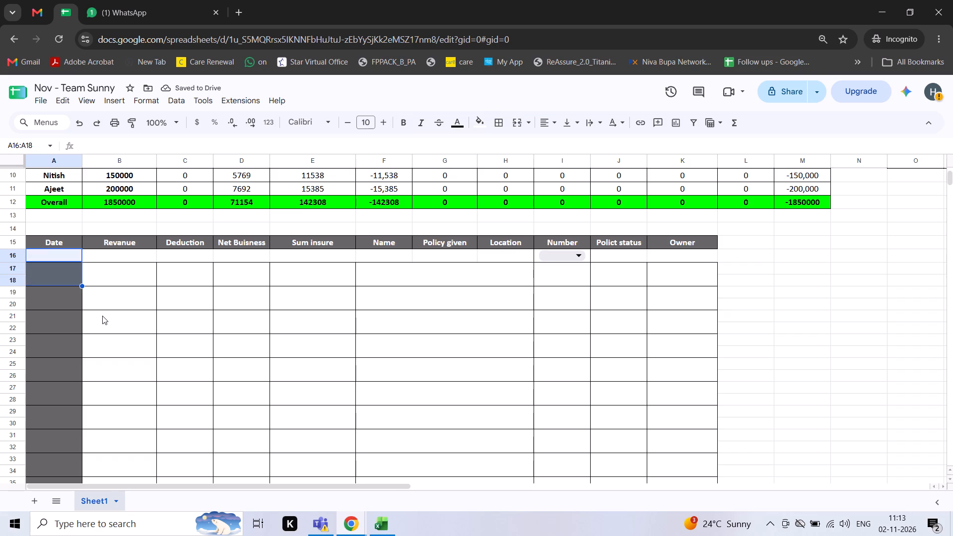
key(shift+Right)
key(shift+Right)
key(shift+Right)
key(shift+Right)
key(shift+Right)
key(shift+Right)
key(shift+Right)
key(shift+Right)
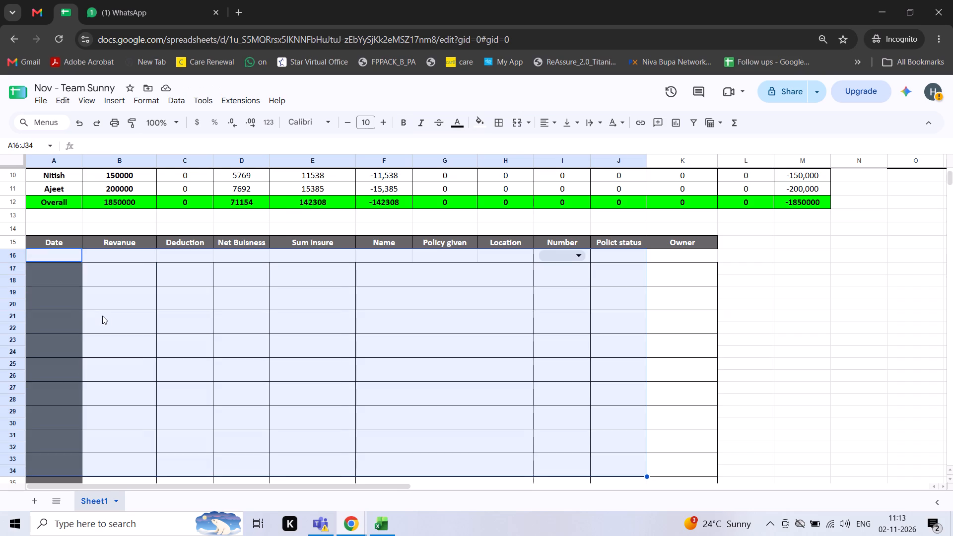
key(ctrl+d)
Select the entry table A15:K33, header row included, and open the border options for it.
key(Up)
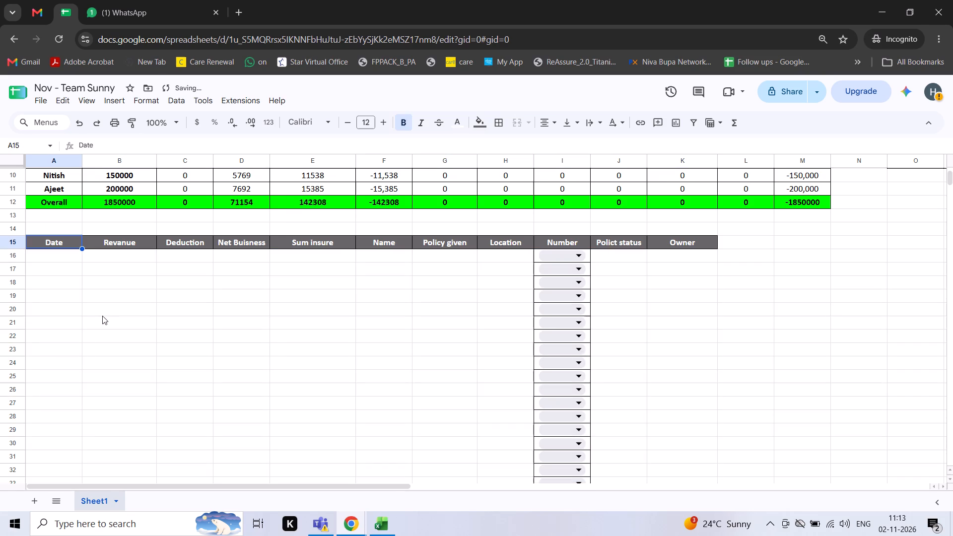
key(Down)
key(Up)
key(shift+Down)
key(shift+Down)
key(shift+Down)
key(shift+Down)
key(shift+Down)
key(shift+Down)
key(shift+Down)
key(shift+Down)
key(shift+Down)
key(shift+Down)
key(shift+Down)
key(shift+Right)
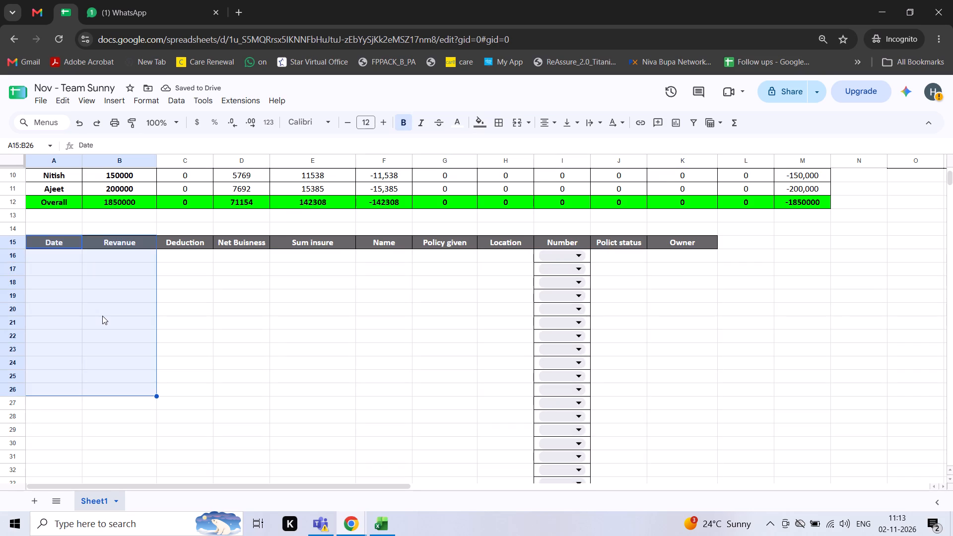
key(shift+Right)
key(shift+Right)
key(shift+Right)
key(shift+Right)
key(shift+Right)
key(shift+Right)
key(shift+Right)
key(shift+Right)
key(shift+Right)
key(shift+Down)
key(shift+Down)
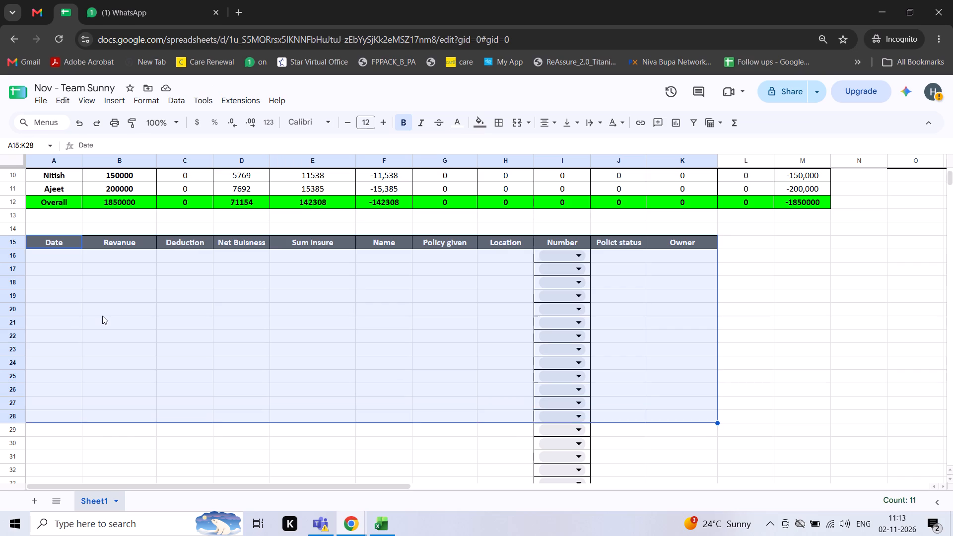
key(shift+Down)
key(shift+Down)
key(shift+Down)
key(shift+Down)
key(shift+Down)
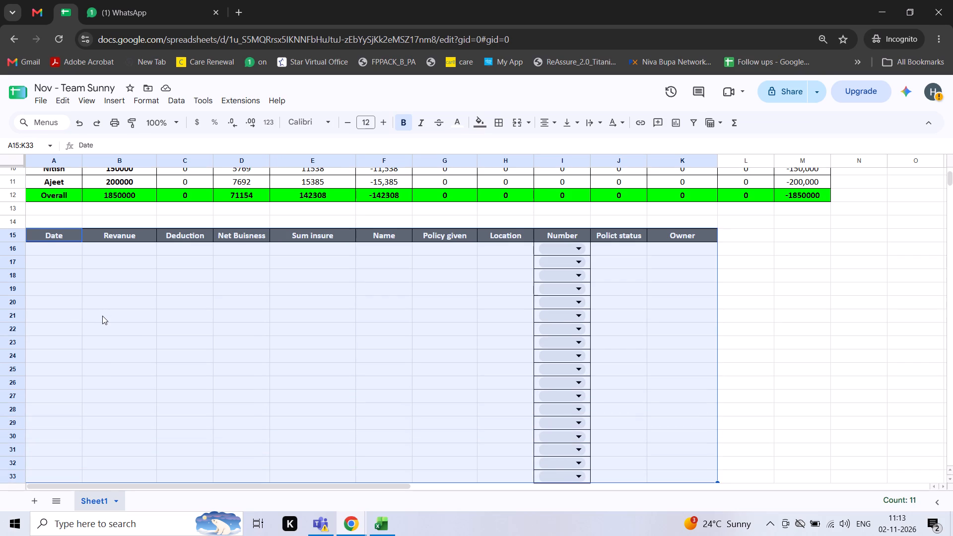
click(499, 118)
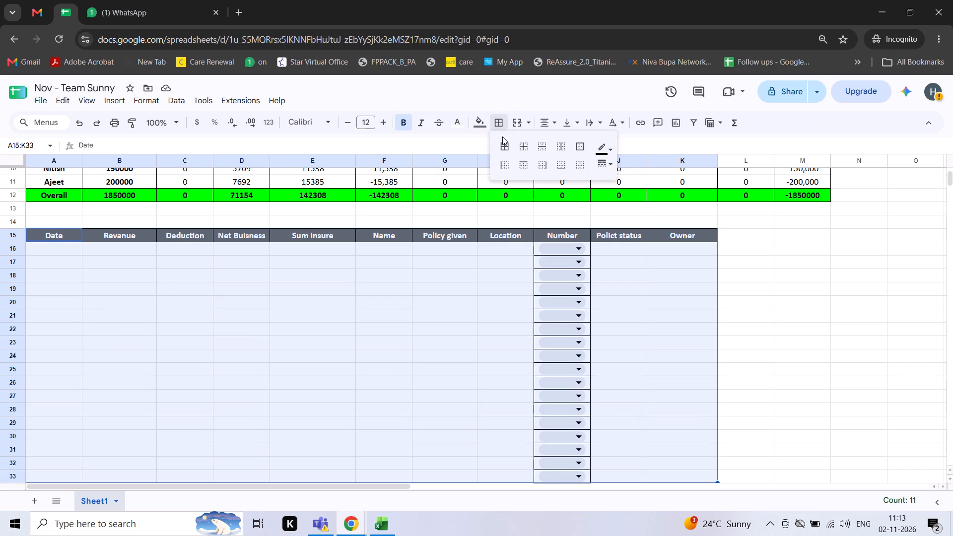
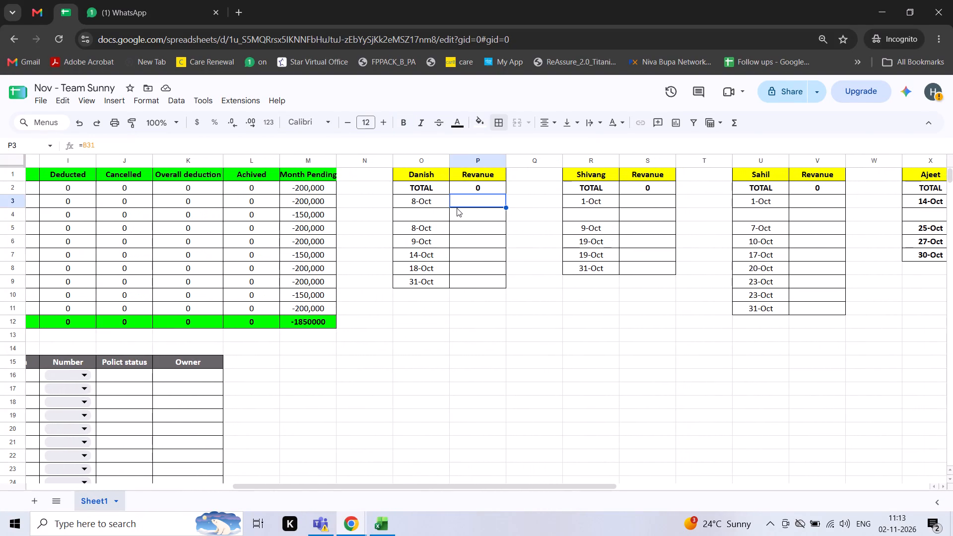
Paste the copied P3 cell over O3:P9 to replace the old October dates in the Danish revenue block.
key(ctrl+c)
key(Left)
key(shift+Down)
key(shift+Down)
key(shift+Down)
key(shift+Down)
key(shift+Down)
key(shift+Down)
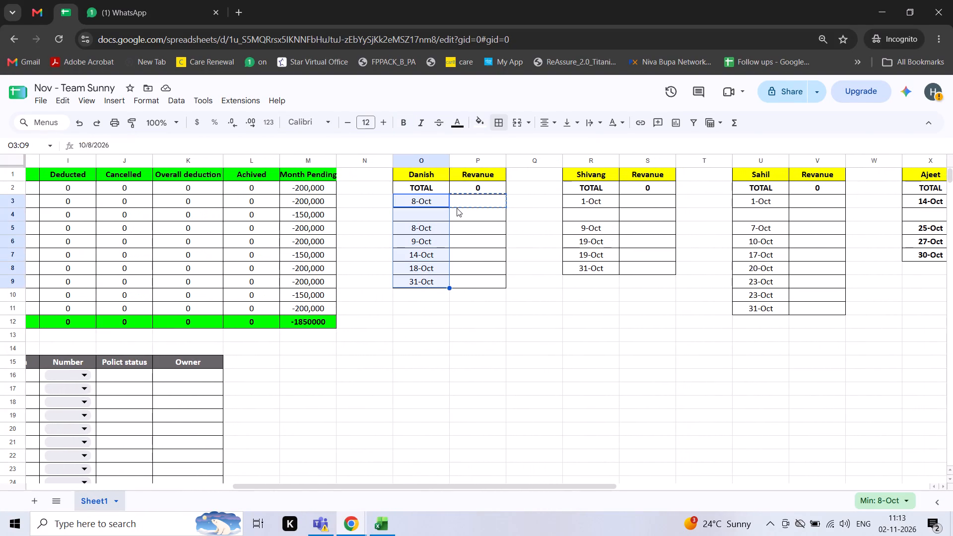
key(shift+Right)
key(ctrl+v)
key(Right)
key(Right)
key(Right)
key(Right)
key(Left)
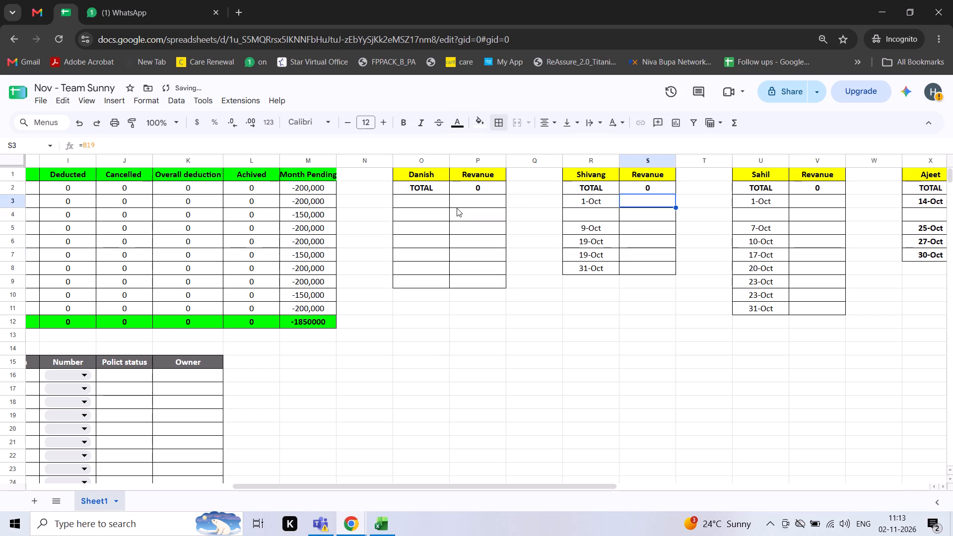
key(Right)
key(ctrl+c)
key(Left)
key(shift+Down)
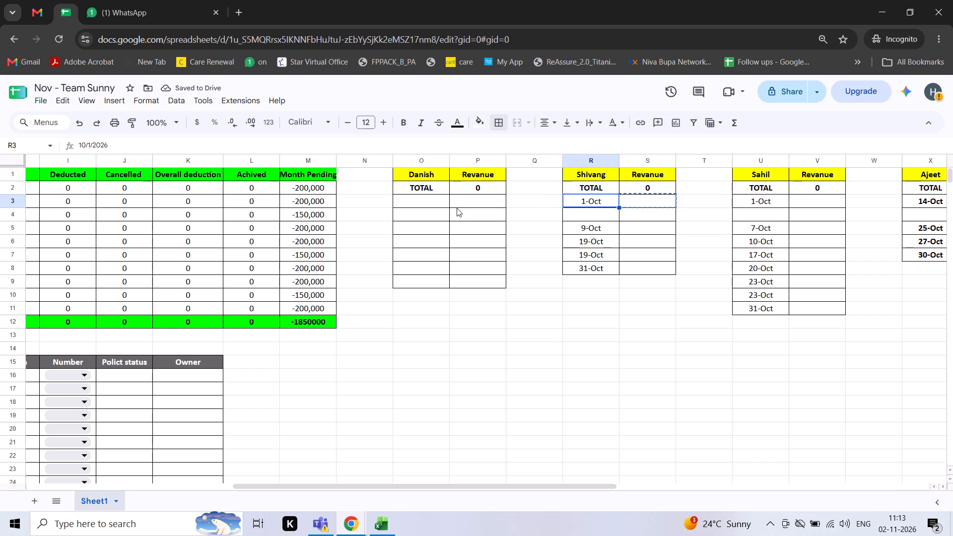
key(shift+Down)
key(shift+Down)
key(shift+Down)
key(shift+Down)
key(Left)
key(Left)
key(Right)
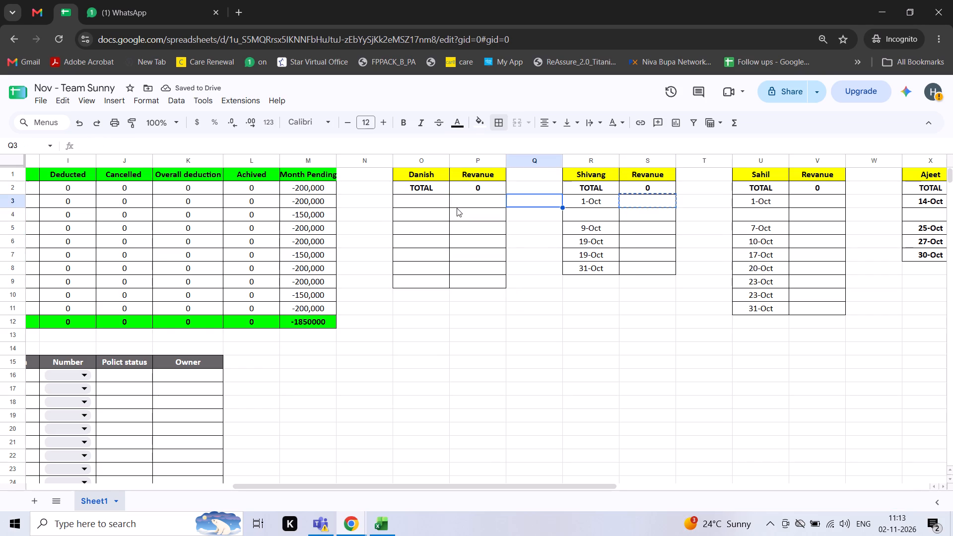
key(ctrl+c)
key(Left)
key(Left)
key(shift+Down)
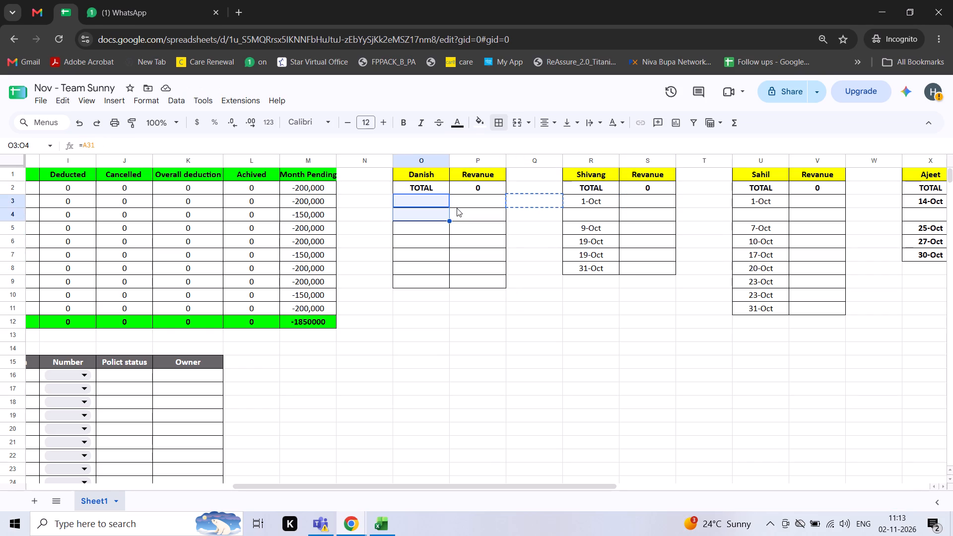
key(shift+Down)
key(shift+Down)
key(shift+Down)
key(shift+Down)
key(shift+Down)
key(shift+Right)
key(shift+Right)
key(shift+Right)
key(shift+Right)
key(shift+Right)
key(shift+Right)
key(shift+Right)
key(shift+Right)
key(shift+Right)
key(shift+Right)
key(shift+Right)
key(shift+Right)
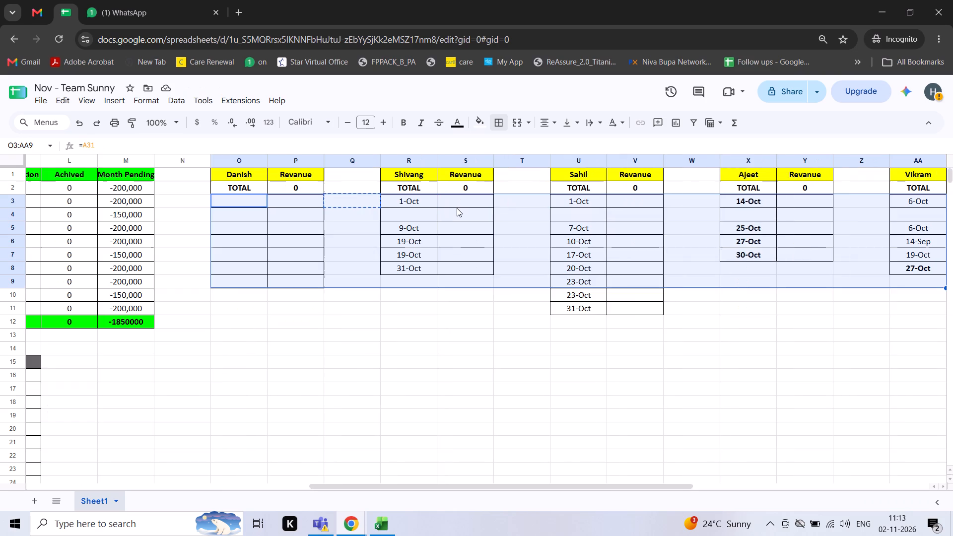
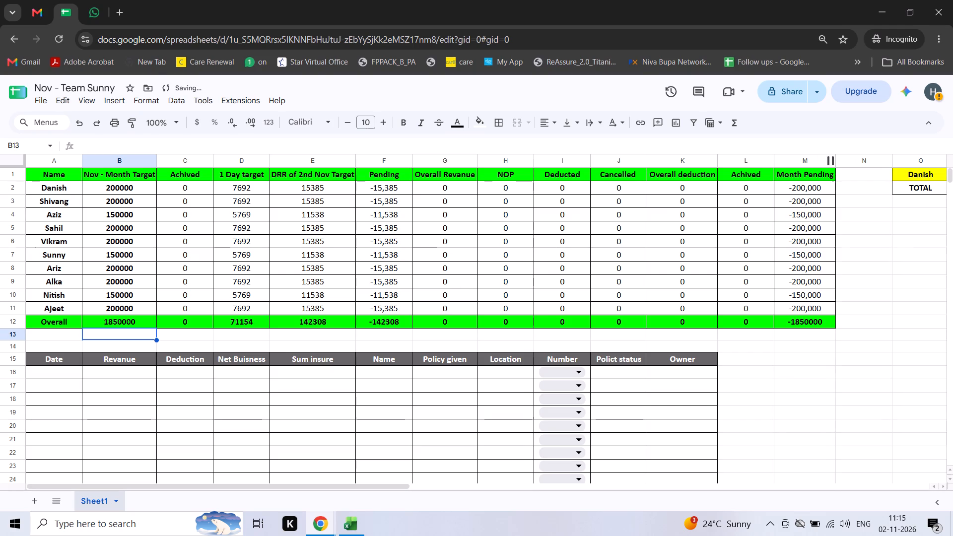
Examine the individual team members' Revanue and TOTAL blocks in rows 1 and 2, from column O onward.
click(861, 337)
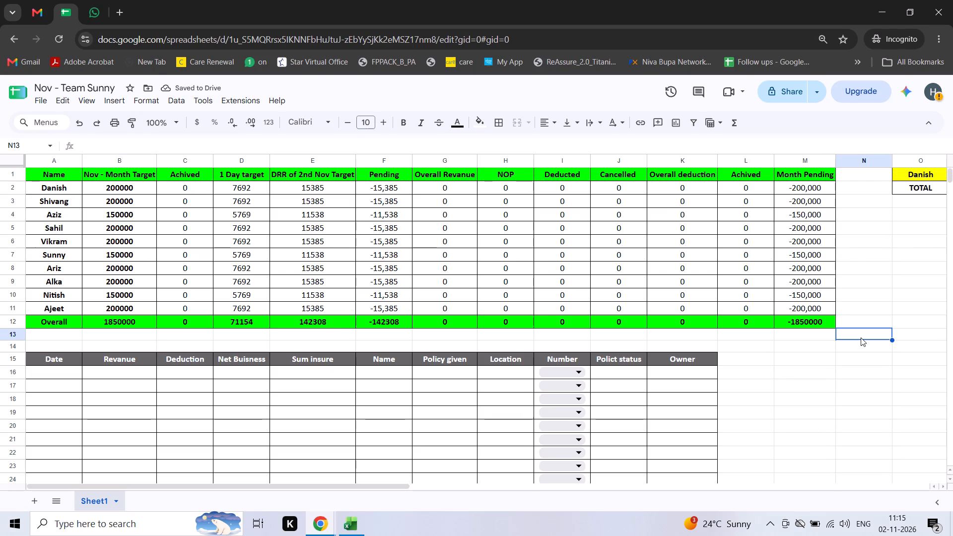
click(817, 363)
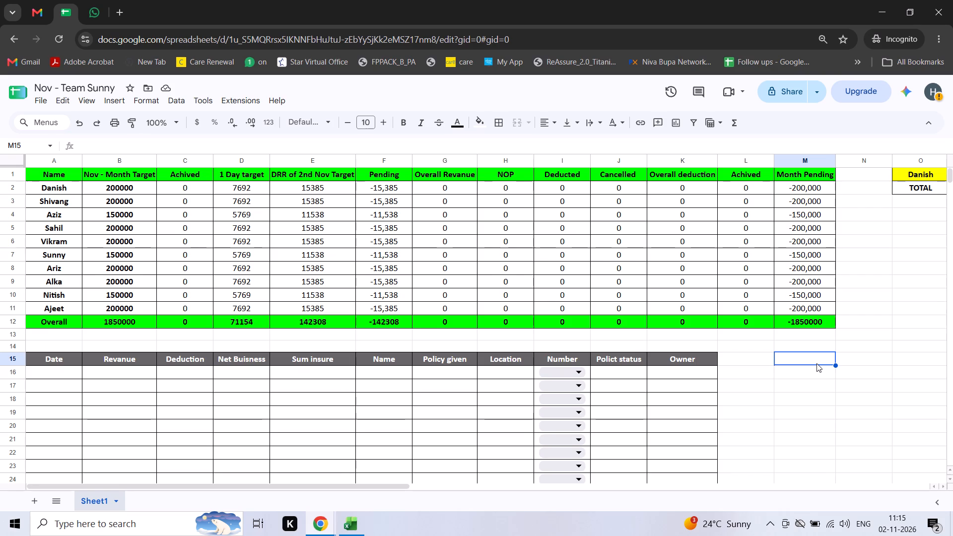
scroll(817, 363, left, 13)
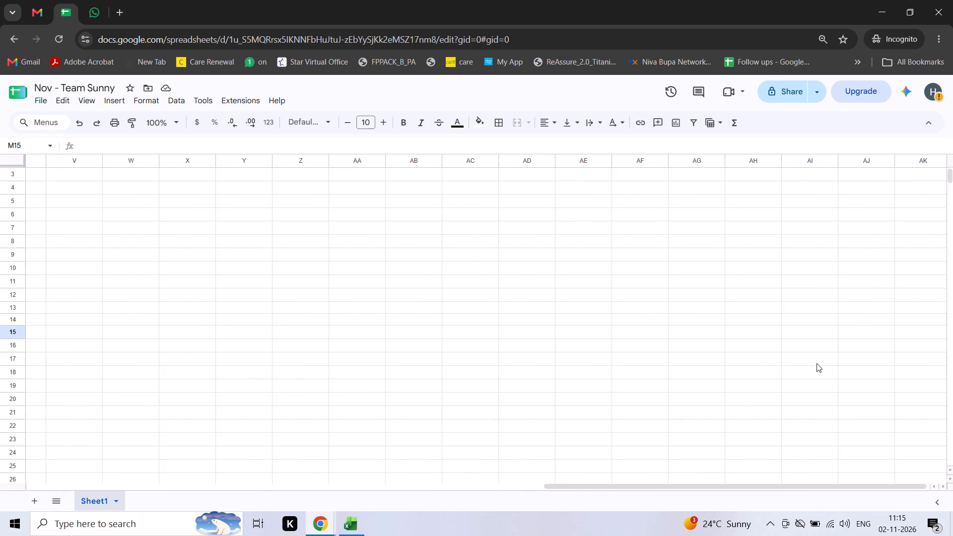
scroll(817, 363, up, 3)
scroll(817, 363, left, 4)
scroll(817, 363, right, 1)
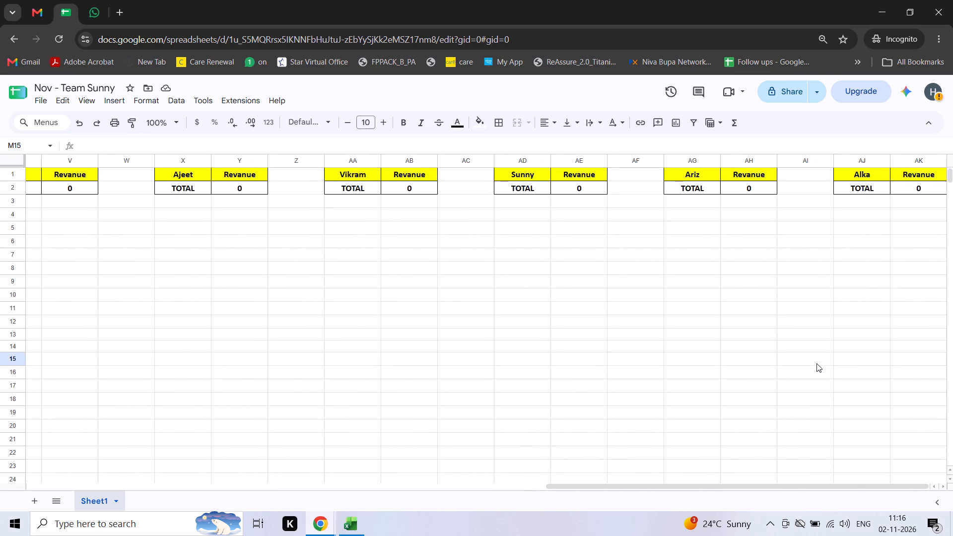
scroll(817, 363, right, 1)
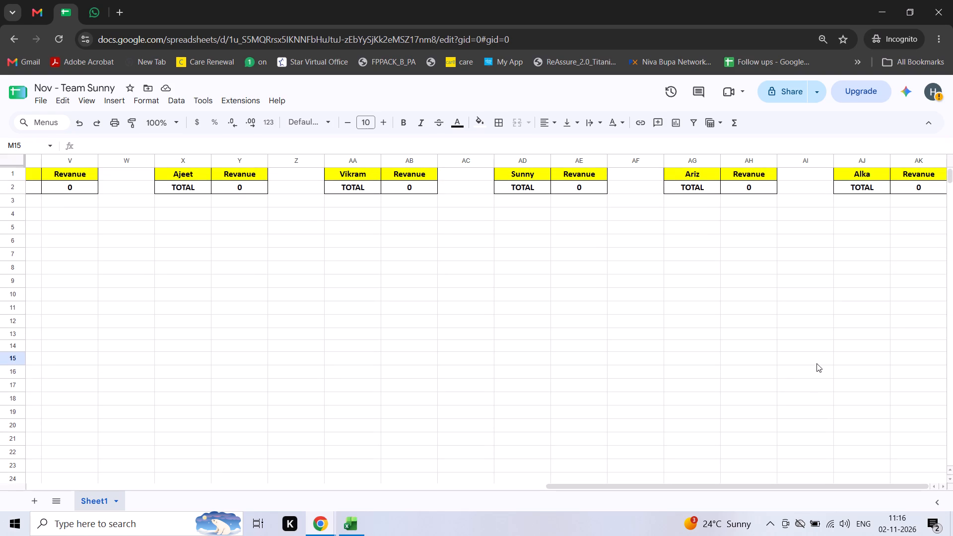
scroll(817, 363, right, 1)
scroll(817, 363, up, 3)
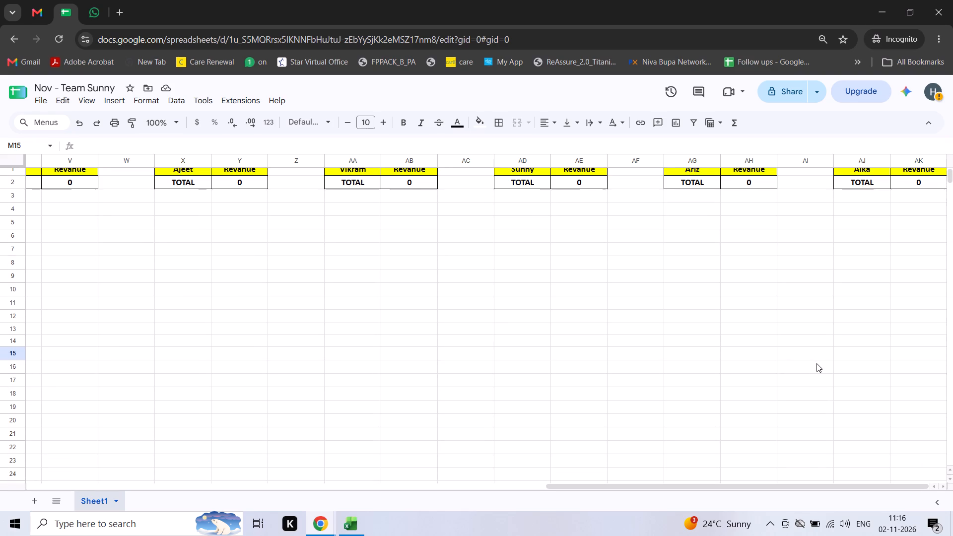
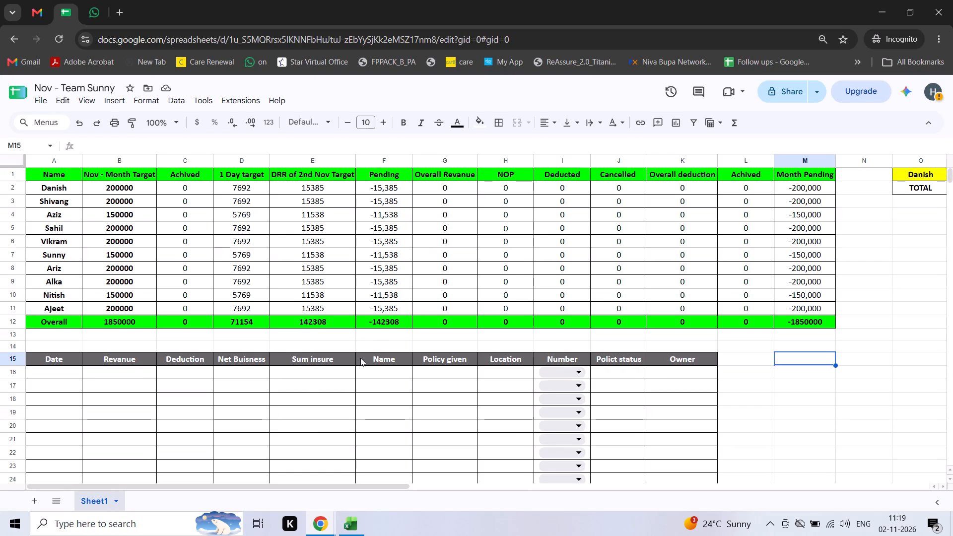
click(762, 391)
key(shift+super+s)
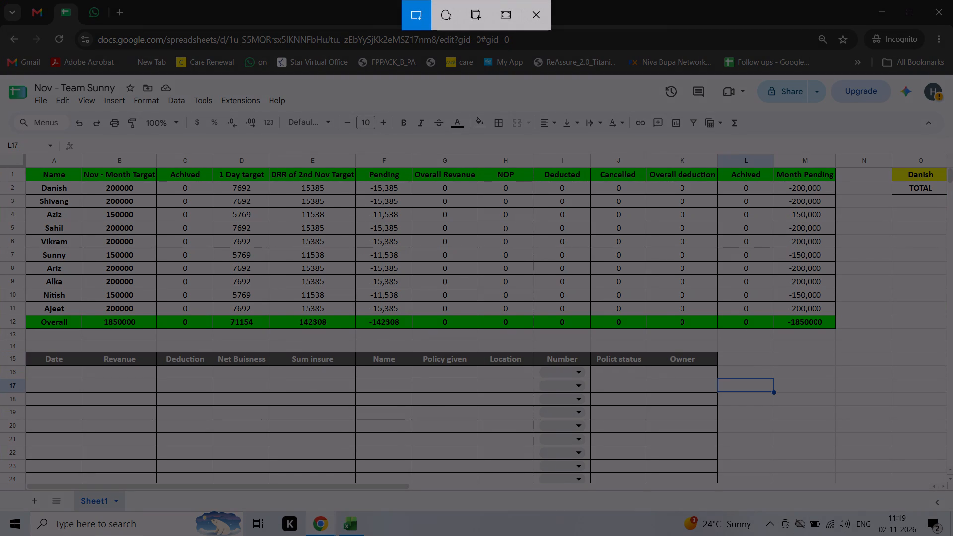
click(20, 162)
Make all rows of the sheet slightly taller at a uniform height.
click(20, 162)
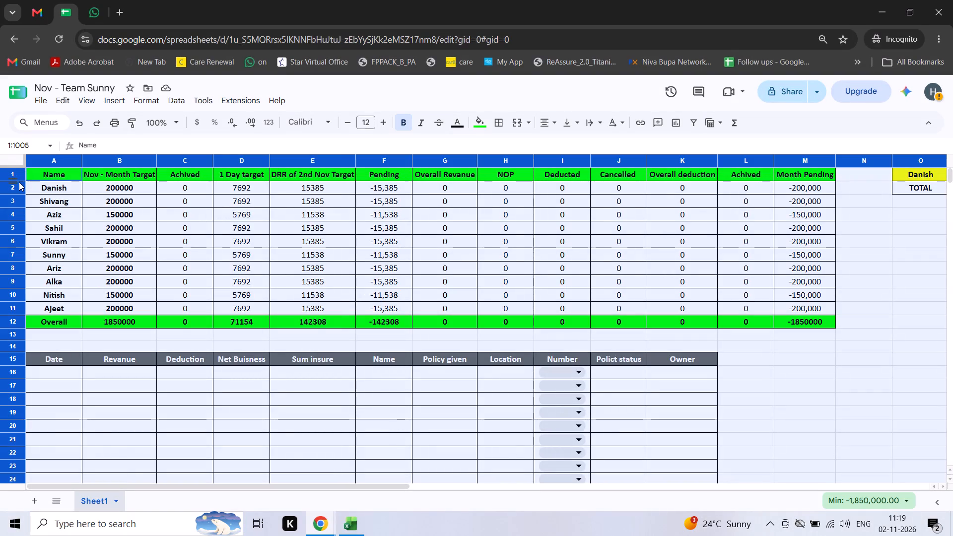
drag(14, 180, 16, 185)
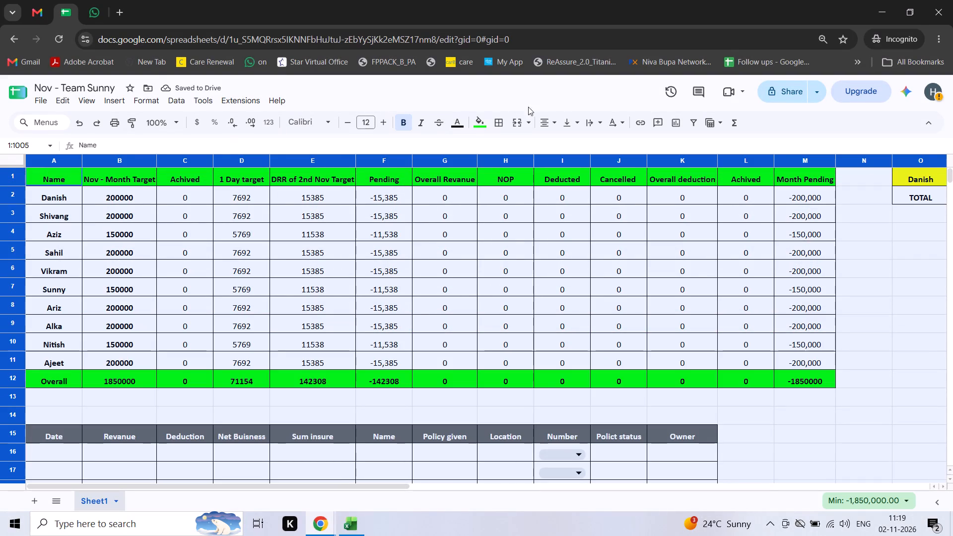
Set the vertical alignment of all cells in the sheet to middle and deselect the sheet.
click(546, 121)
click(568, 126)
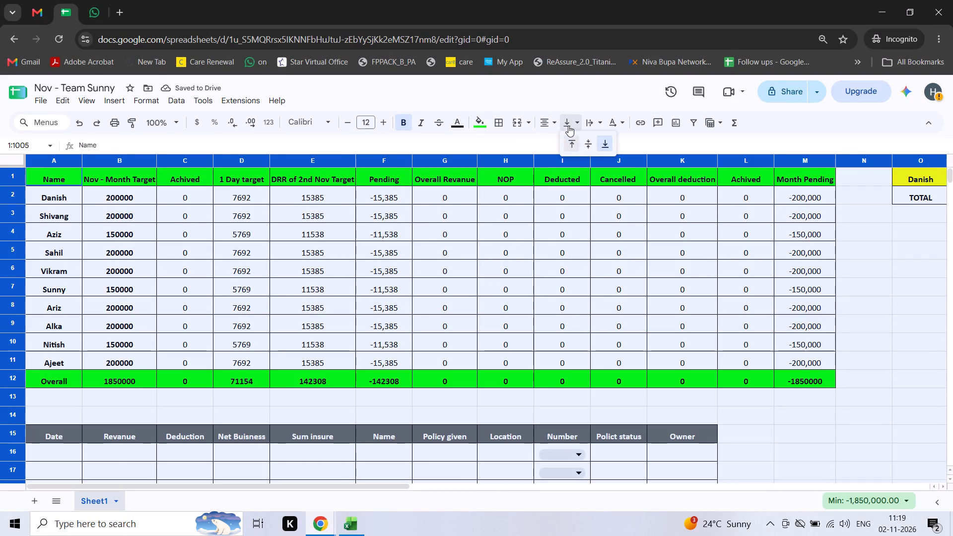
click(589, 145)
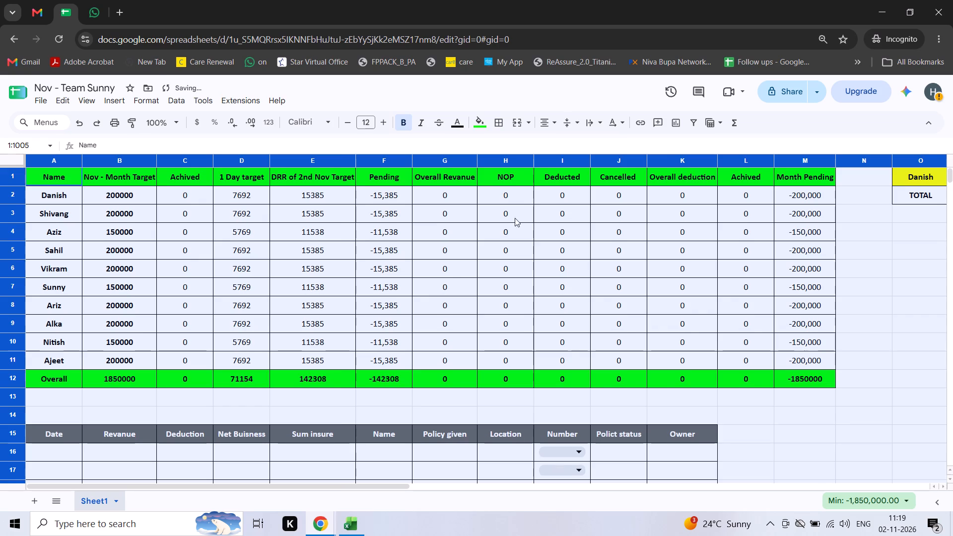
click(820, 430)
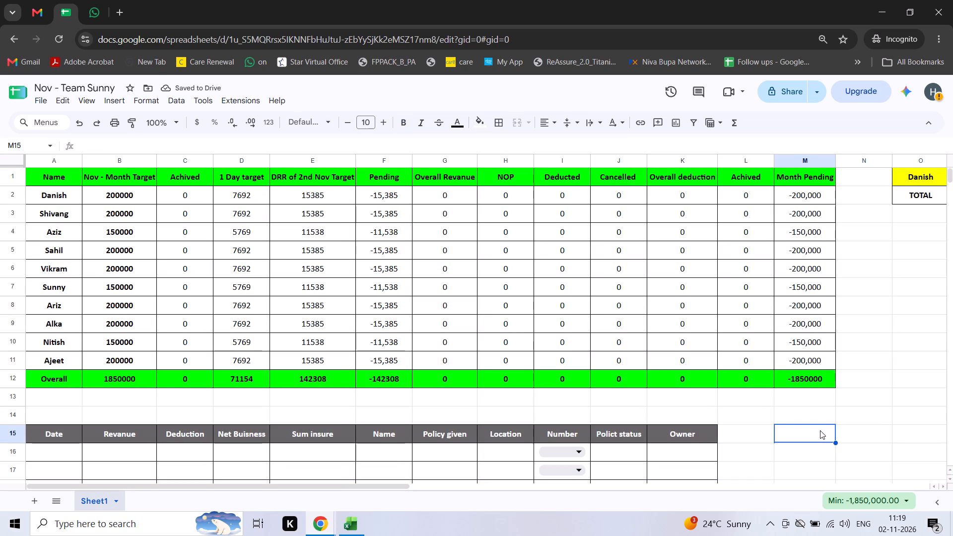
Take a rectangular screen snip of the target summary table, starting from the corner above row 1 and beside column A.
key(shift+super+s)
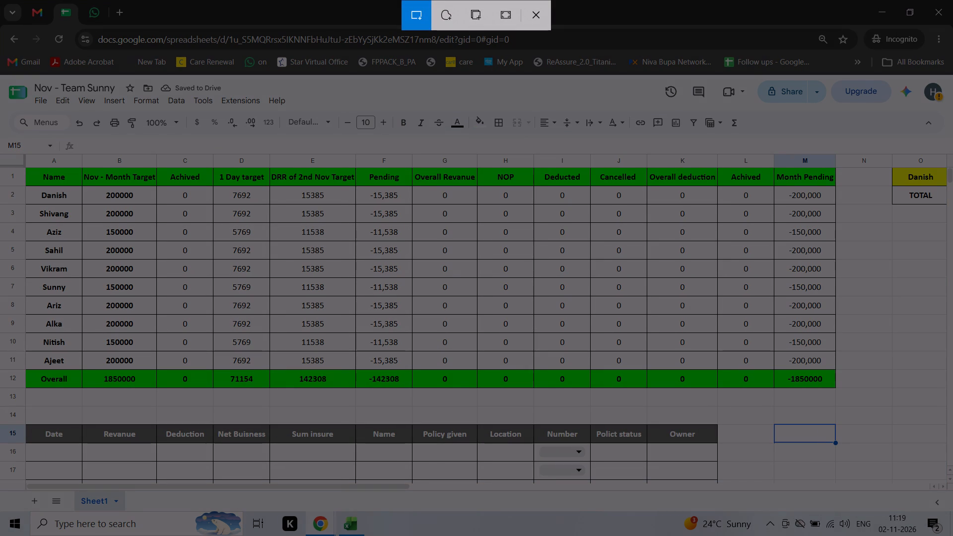
drag(21, 162, 45, 163)
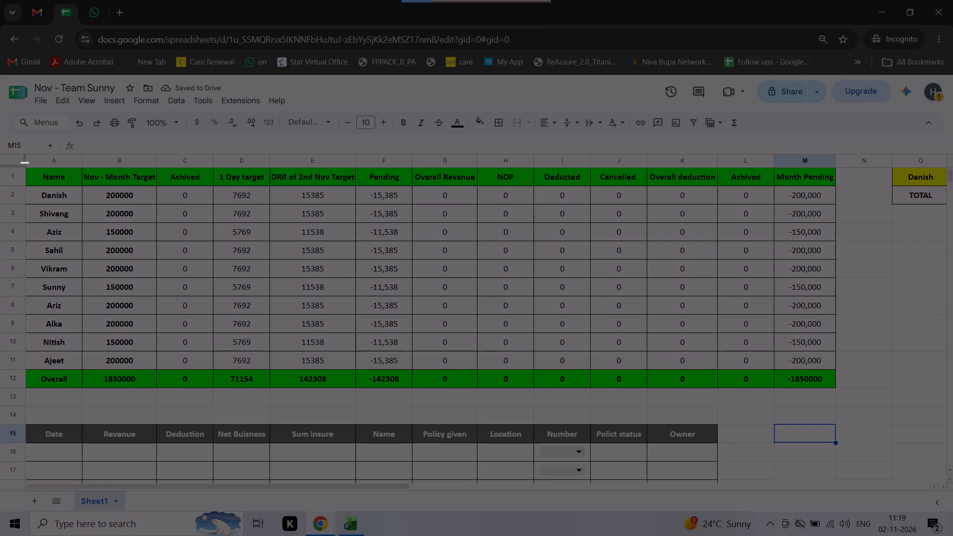
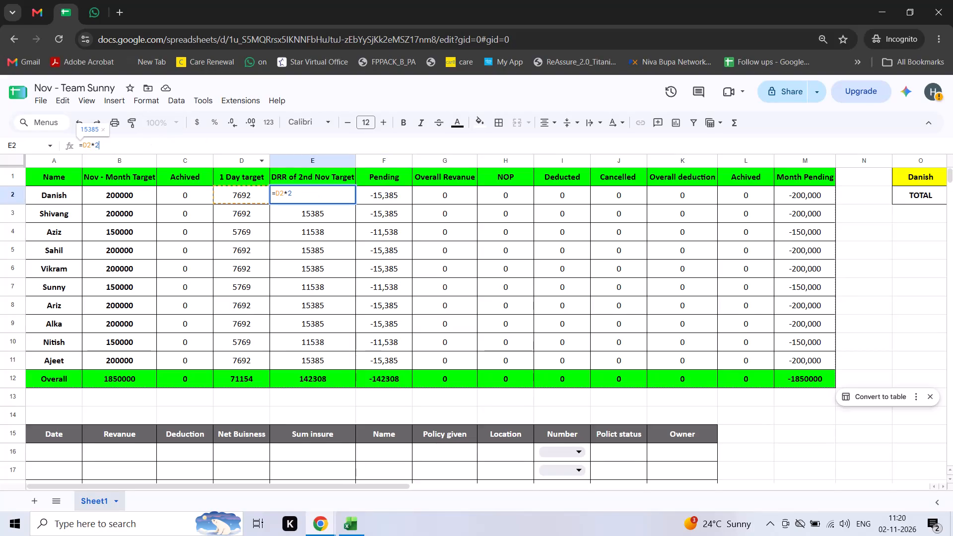
Change the DRR target formula in E2 to =D2*5 and fill it down through E11.
key(BackSpace)
key(5)
key(Return)
key(Up)
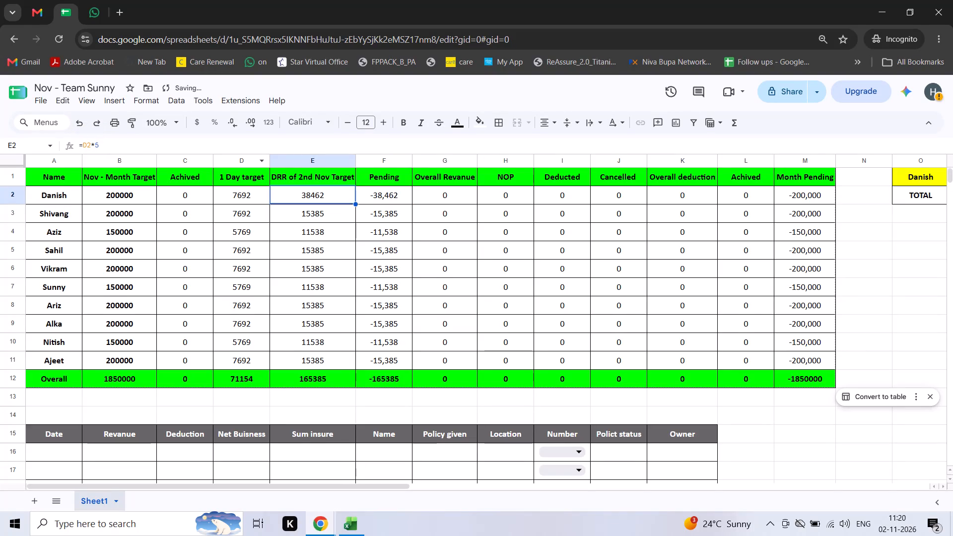
key(shift+Down)
key(shift+Down)
key(shift+Down)
key(shift+Down)
key(shift+Down)
key(shift+Down)
key(shift+Down)
key(shift+Down)
key(shift+Down)
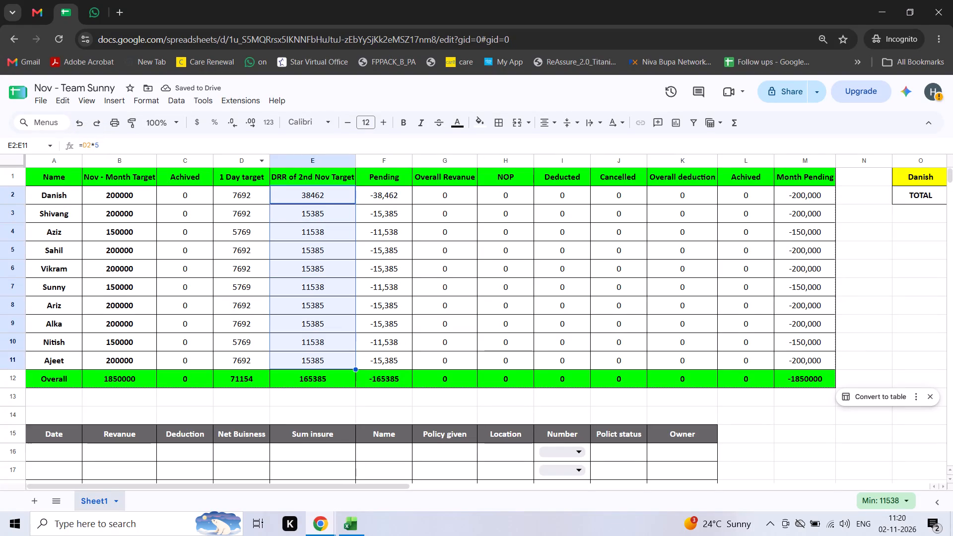
key(ctrl+d)
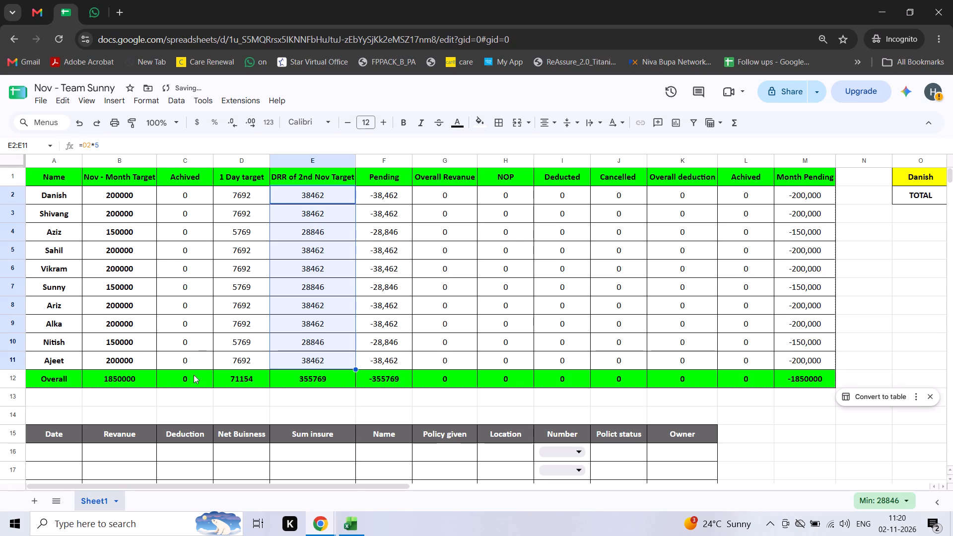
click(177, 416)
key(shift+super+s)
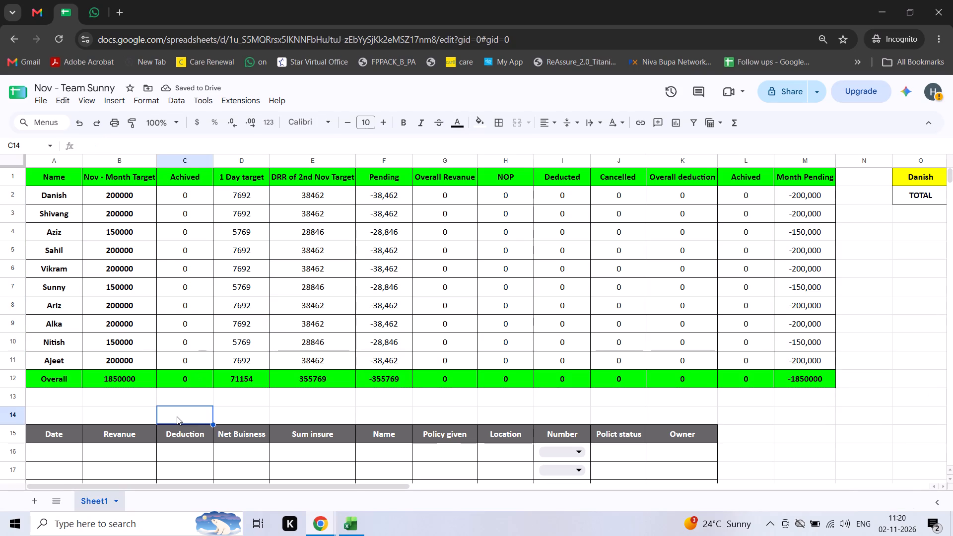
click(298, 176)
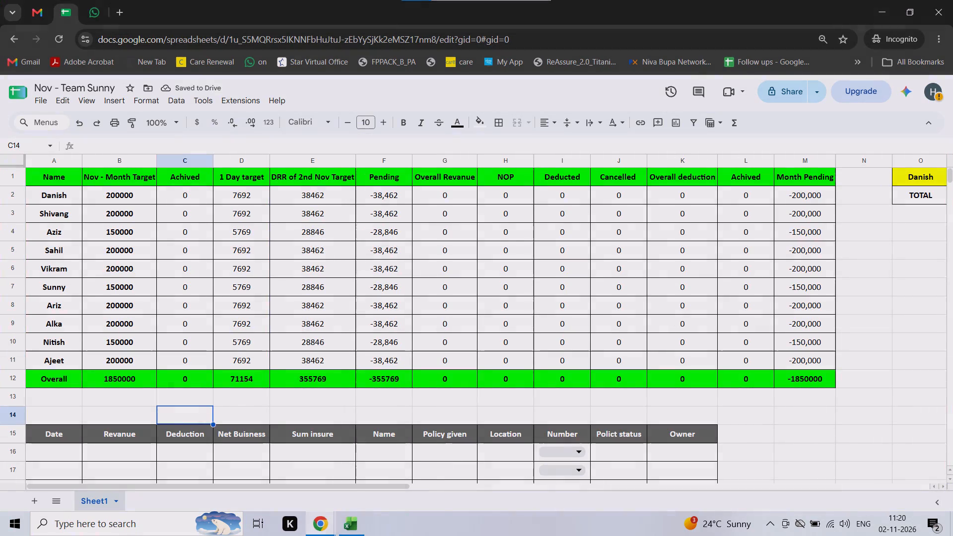
Change the header in E1 to read "DRR of 5nd Nov Target".
click(298, 177)
click(110, 144)
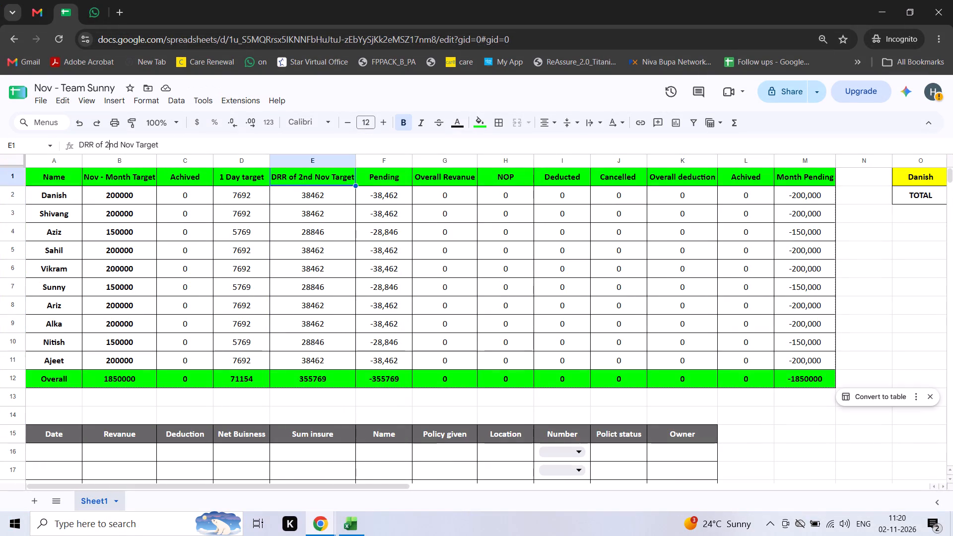
key(BackSpace)
key(5)
key(Return)
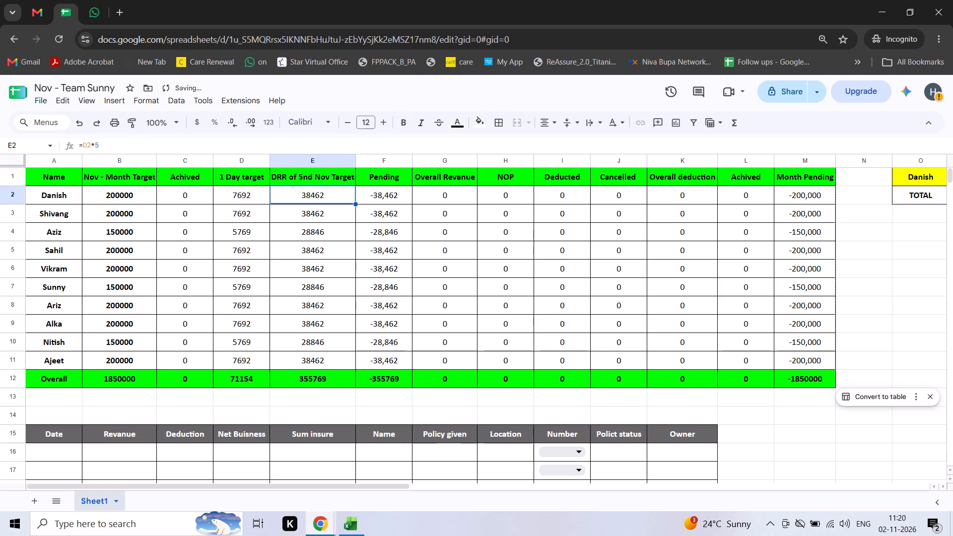
Take a rectangular screen snip of the target summary table from the Name to Pending columns, including the Overall row.
key(shift+super+s)
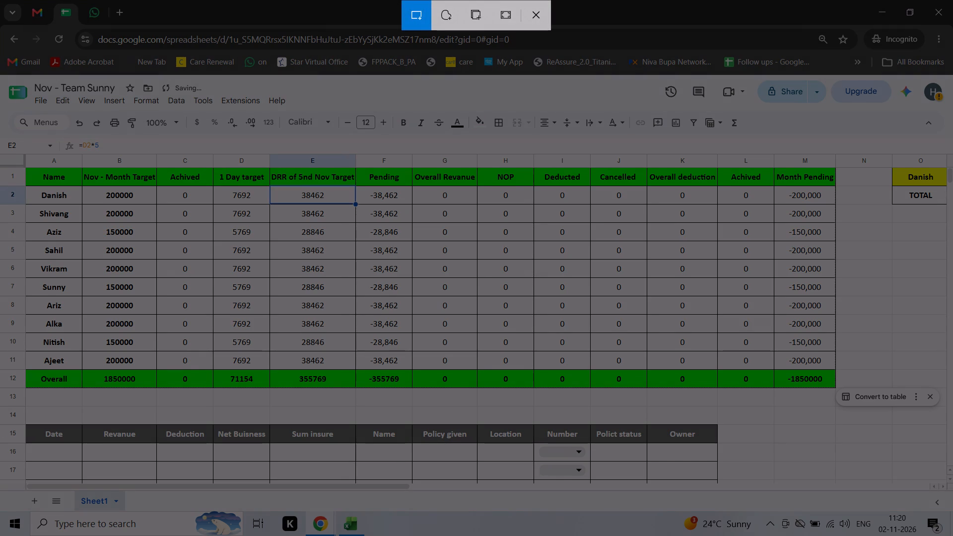
drag(22, 162, 340, 209)
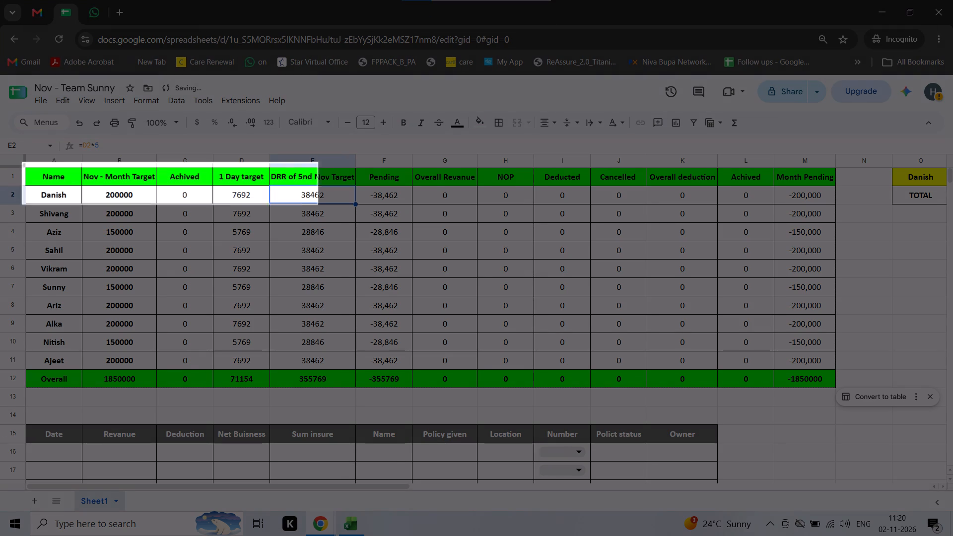
drag(340, 209, 413, 394)
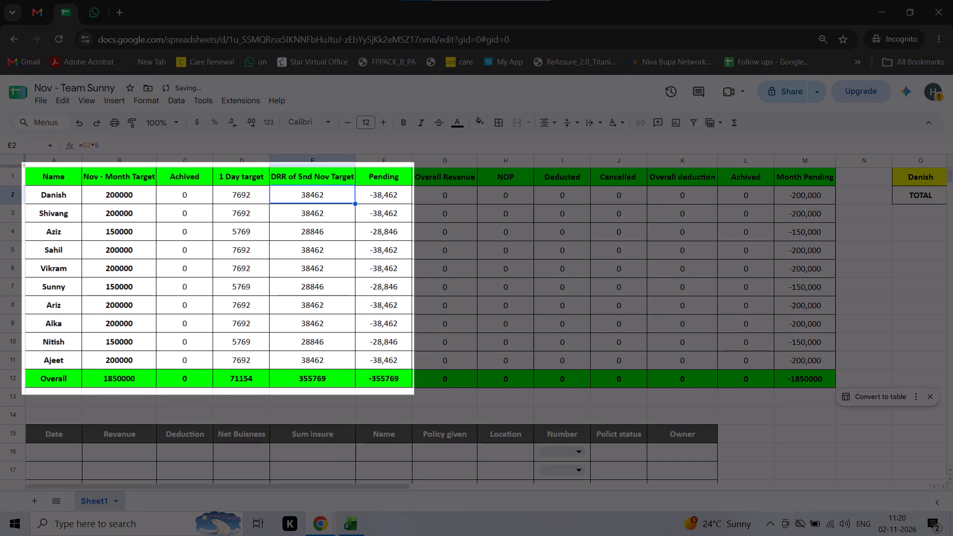
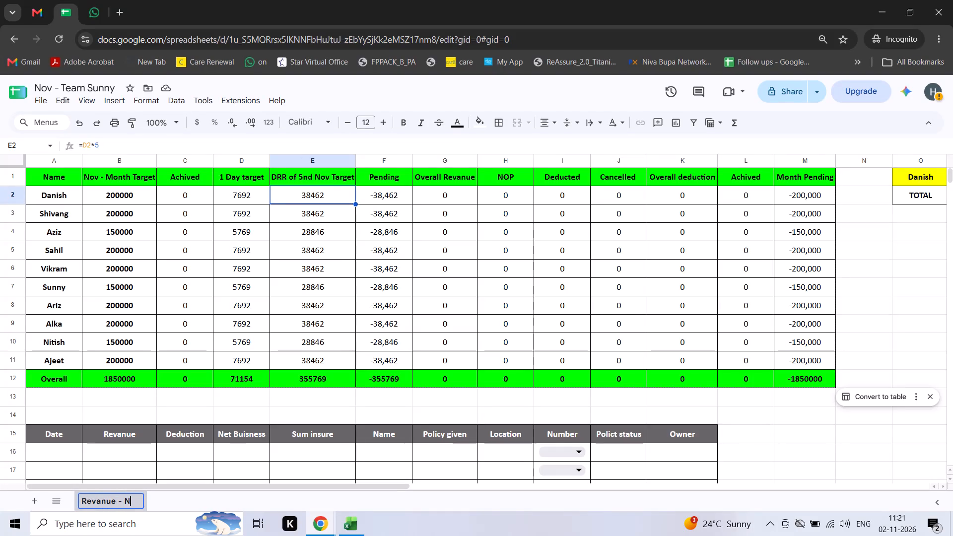
Finish renaming the target summary sheet as "Revanue - Nov".
text(ov)
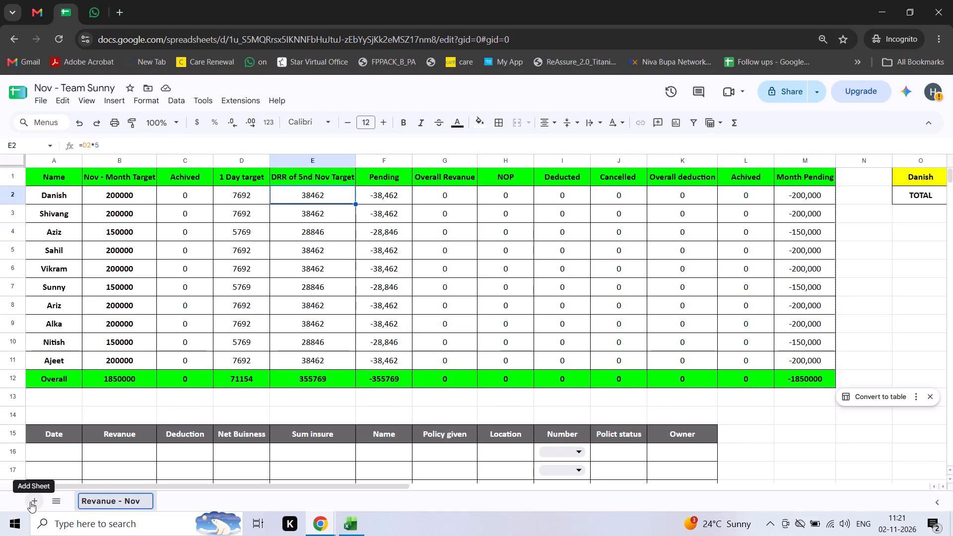
Add a new blank sheet and place it before the Revanue - Nov sheet.
click(30, 502)
drag(173, 504, 90, 502)
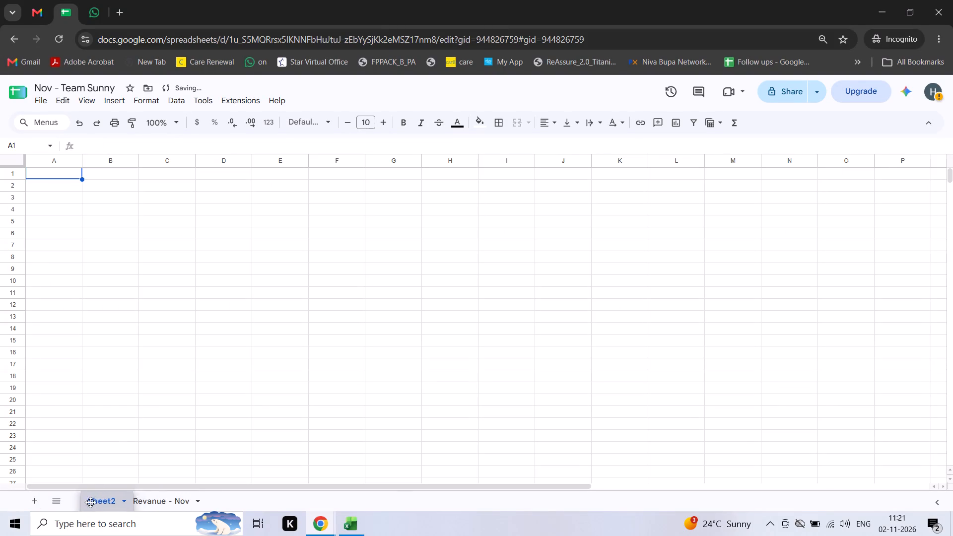
drag(90, 502, 90, 502)
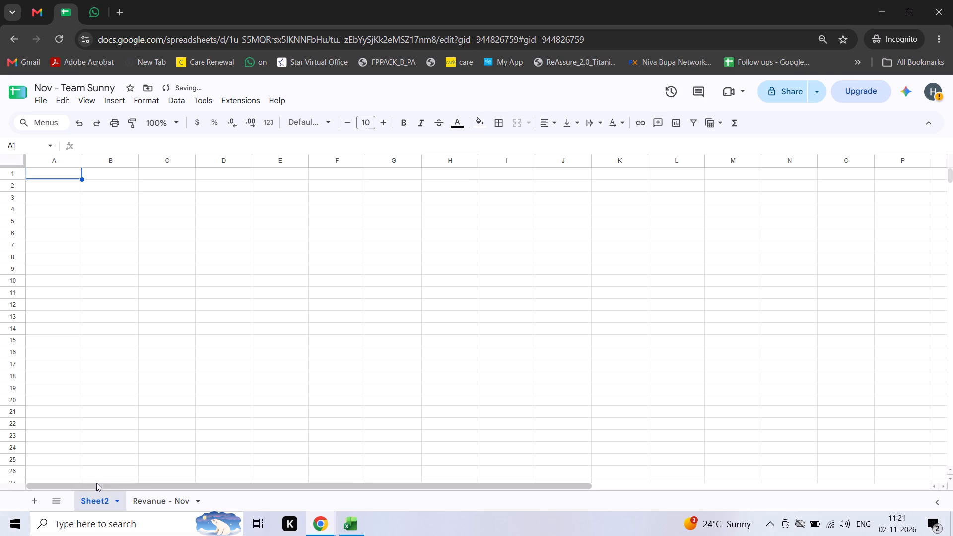
Enter 1 in A1 and "Follow ups" in B1 of the new sheet.
text(-)
key(space)
key(BackSpace)
key(BackSpace)
key(BackSpace)
key(1)
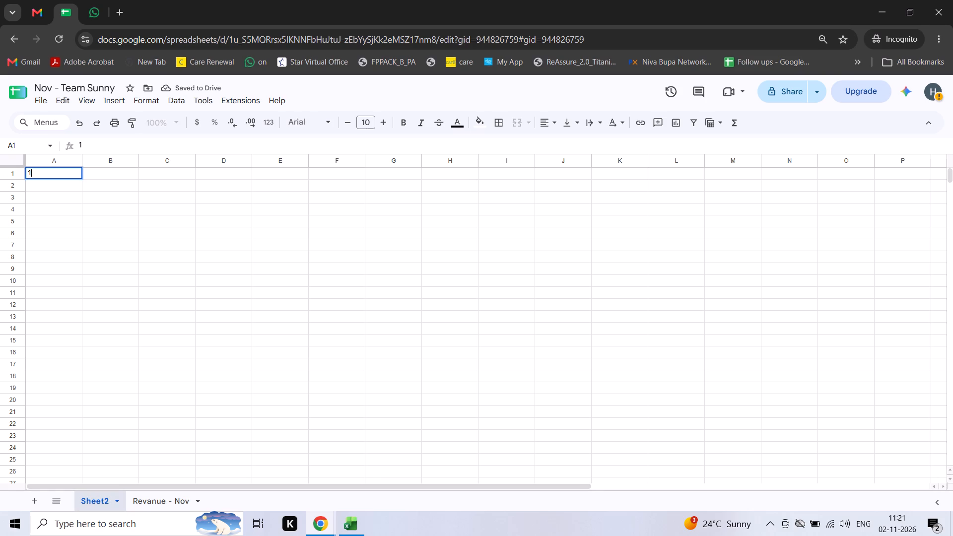
key(Return)
key(Up)
key(Right)
key(Left)
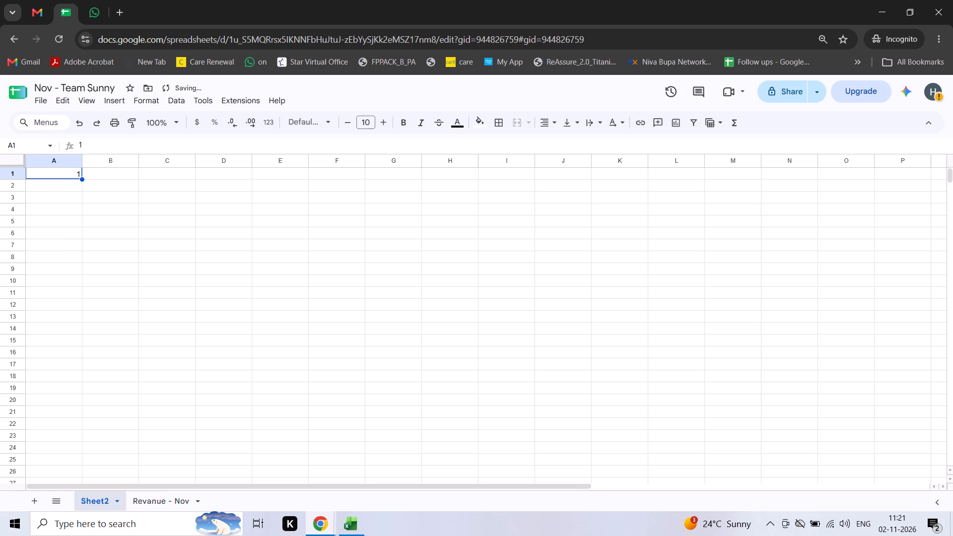
key(Right)
text(Follow ups)
key(Return)
key(Up)
key(Right)
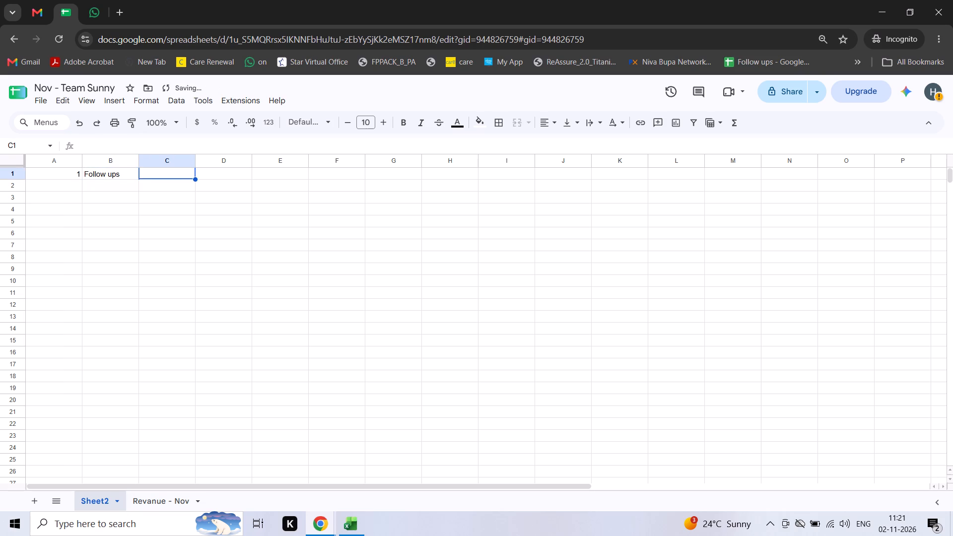
Continue row 1 with "Base" in C1 and 5 in D1.
text(Base)
key(space)
key(Return)
key(Up)
key(Right)
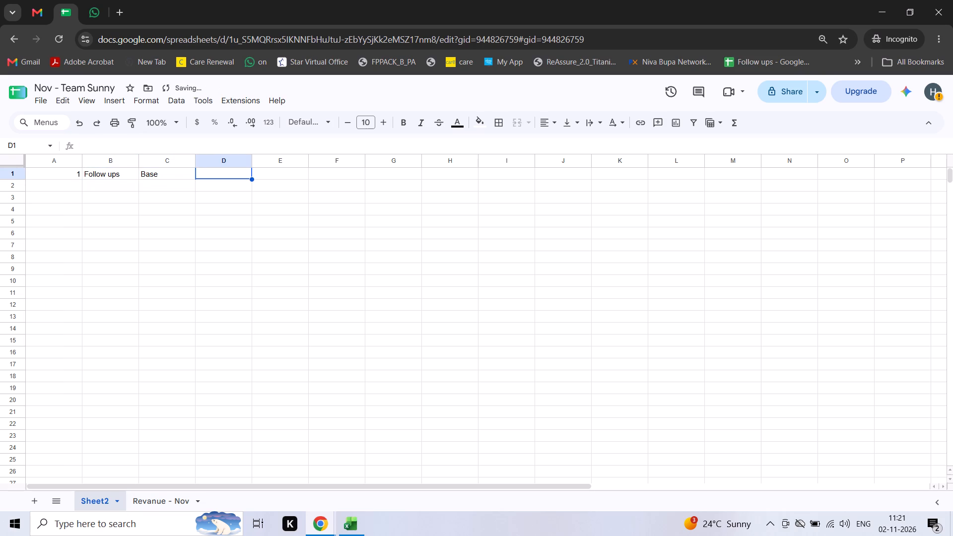
key(5)
key(Return)
key(Up)
key(Left)
key(Left)
key(Left)
key(Left)
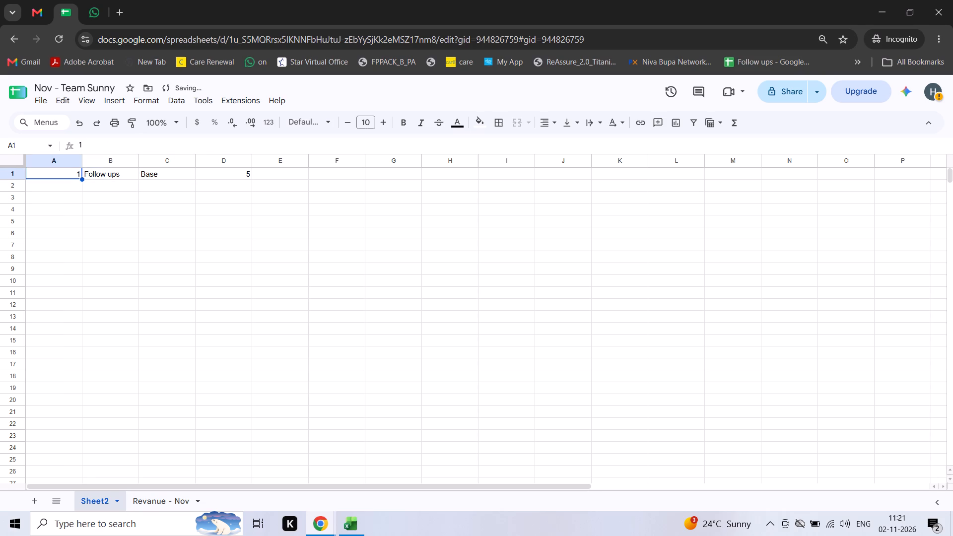
Set the font of the entire new sheet to Calibri.
click(10, 160)
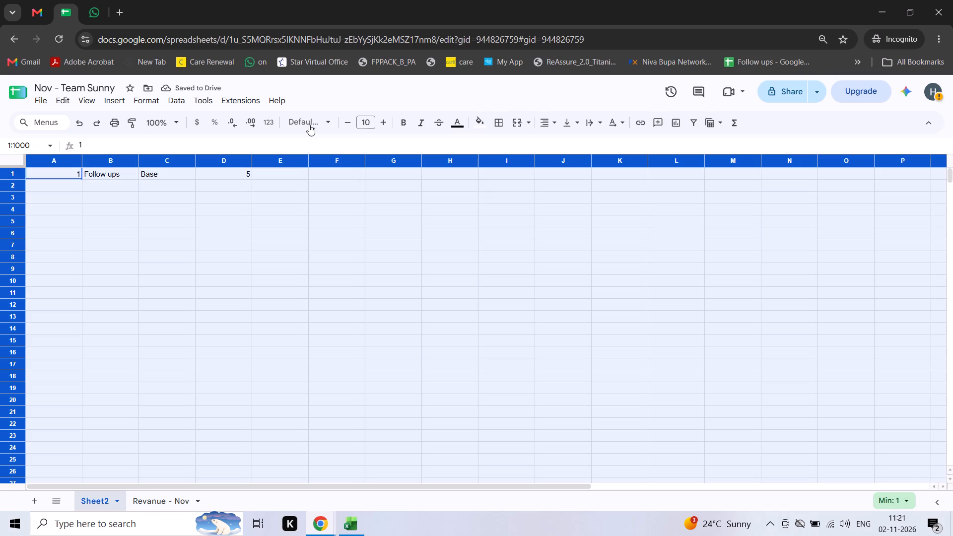
click(331, 120)
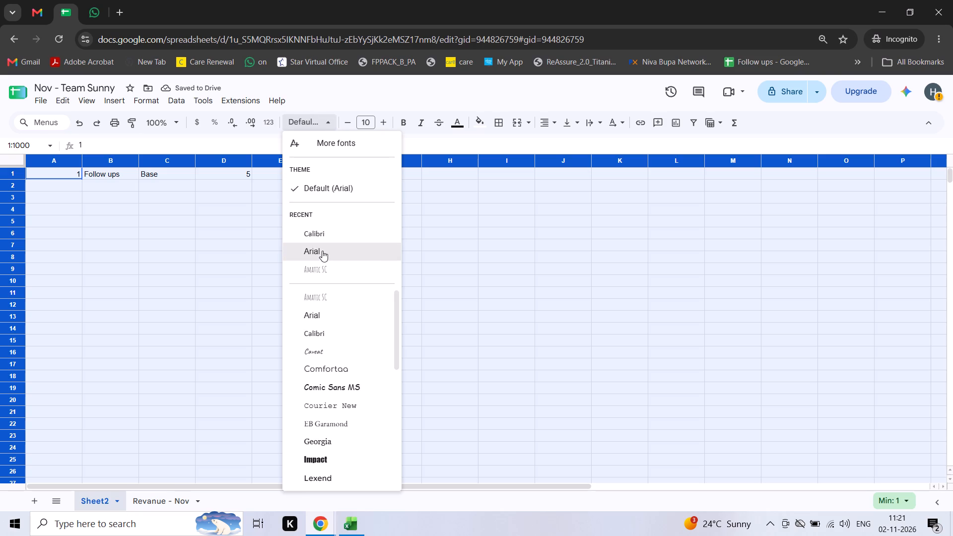
scroll(323, 256, down, 1)
click(326, 336)
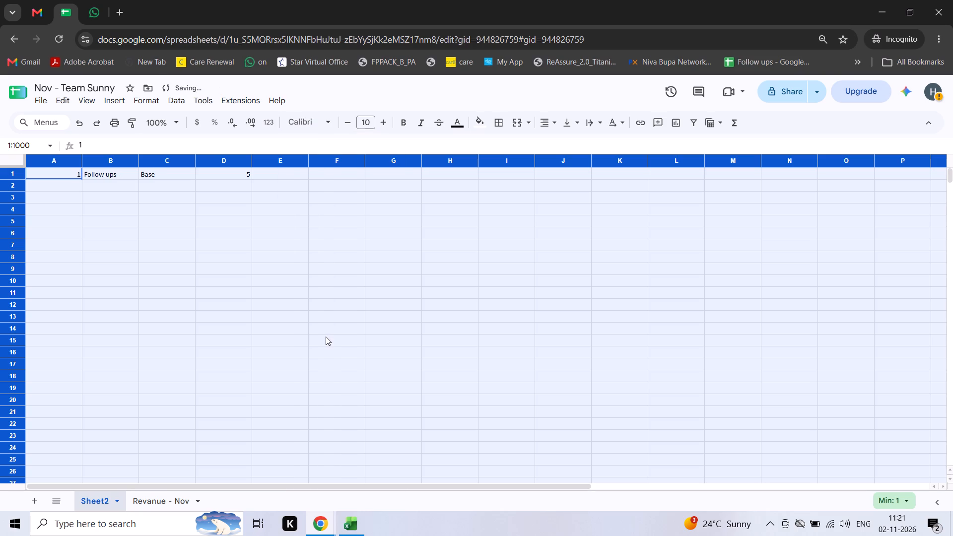
Insert a blank row above the Follow ups row.
key(ctrl+Up)
key(ctrl+Left)
key(space)
key(space)
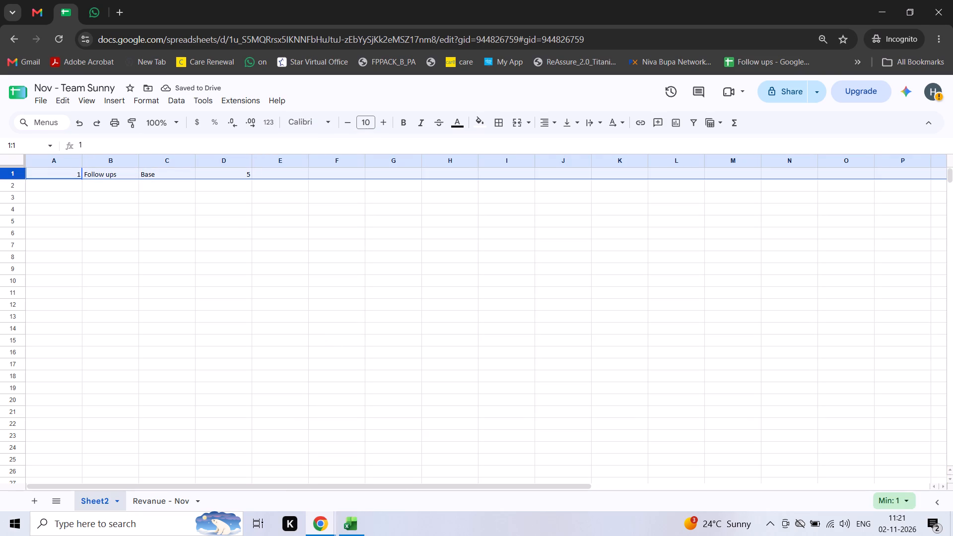
click(18, 174)
right_click(18, 174)
click(60, 265)
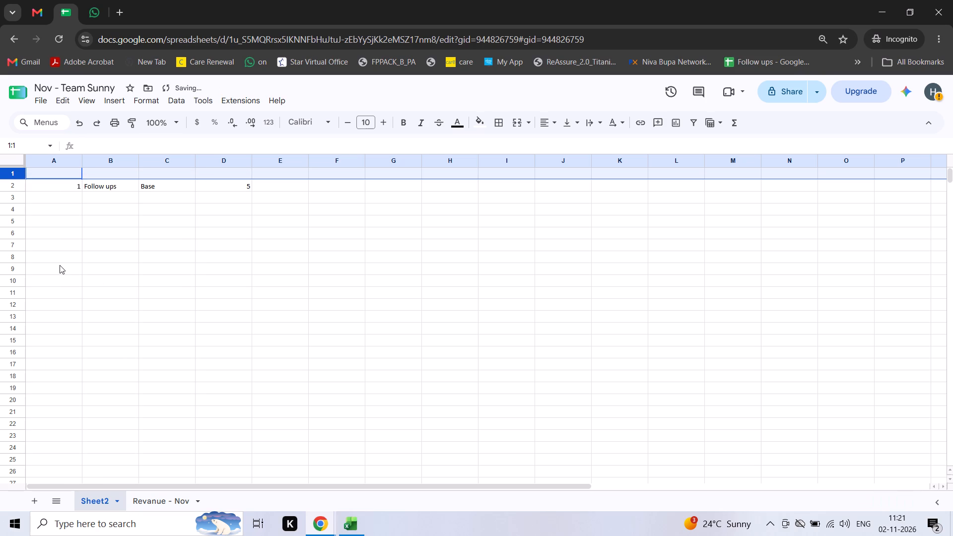
Enter the serial numbers 1 in A1 and 2 in A2.
key(Left)
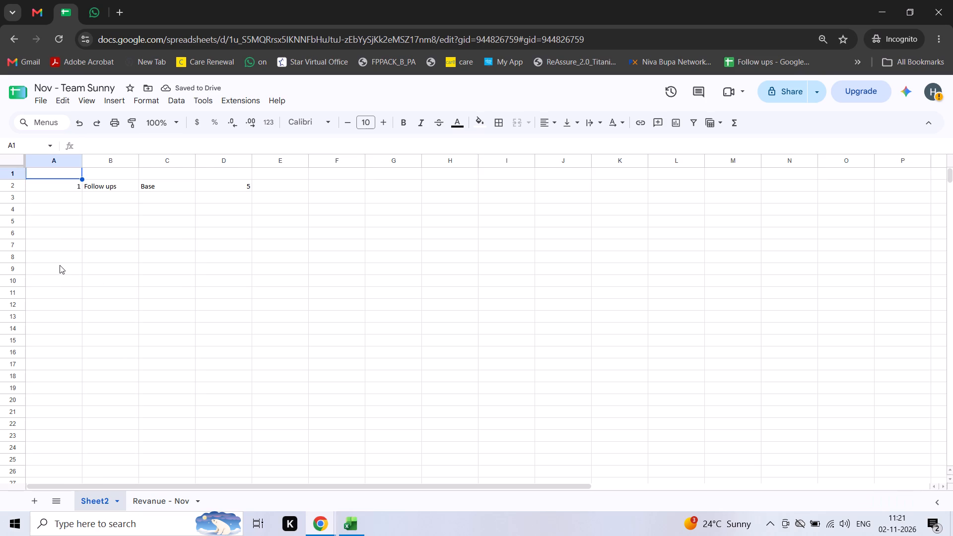
key(Down)
key(Up)
key(1)
key(Return)
key(2)
key(Return)
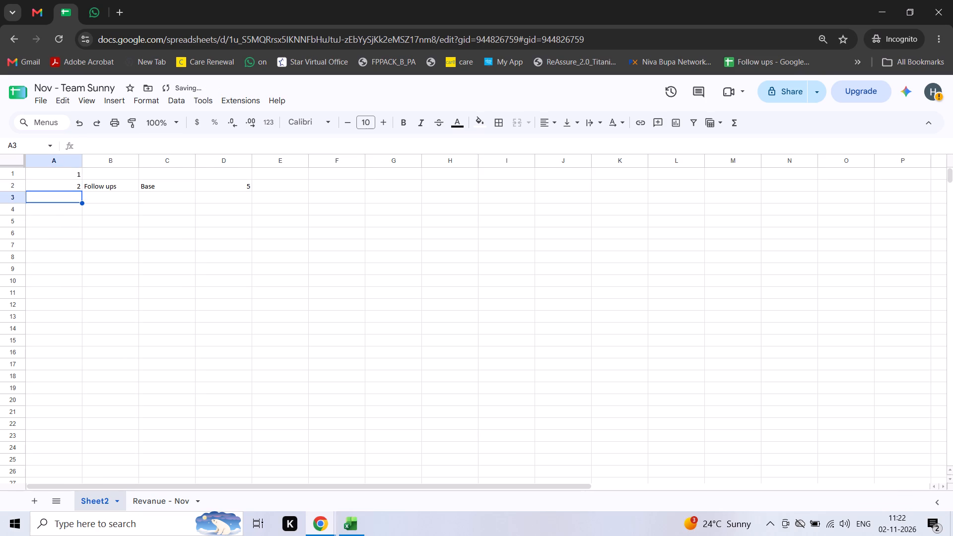
Extend the number series from A1:A2 down column A to 10 in A10.
key(Up)
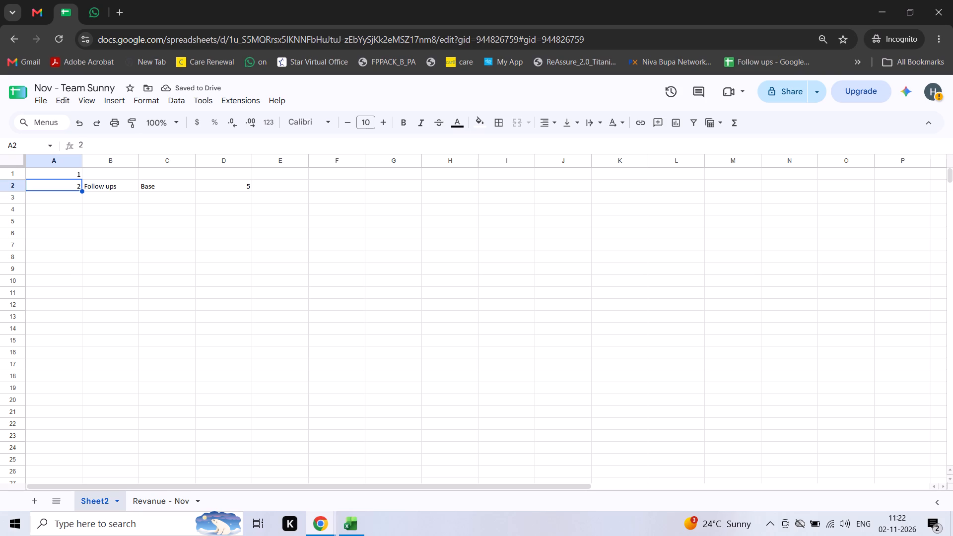
drag(70, 173, 69, 180)
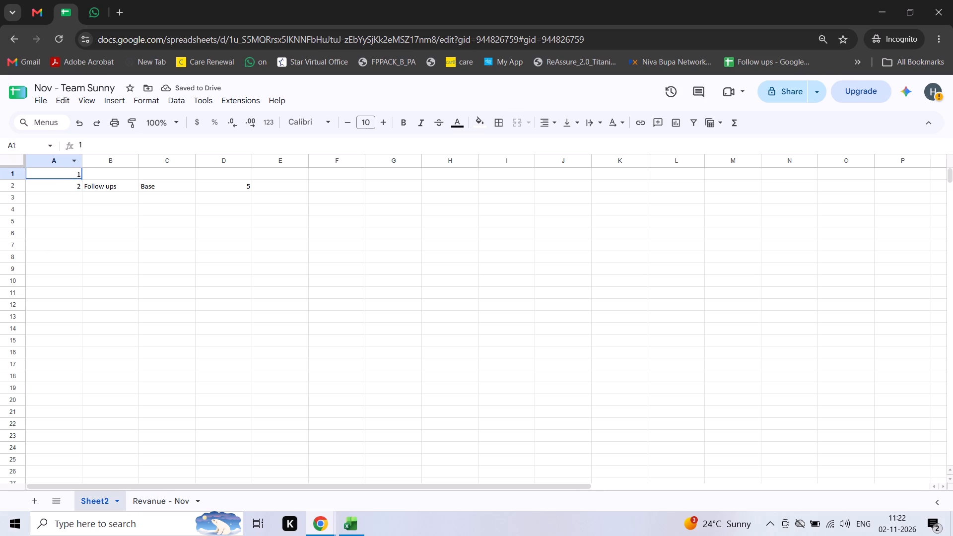
drag(69, 180, 70, 185)
drag(81, 192, 81, 245)
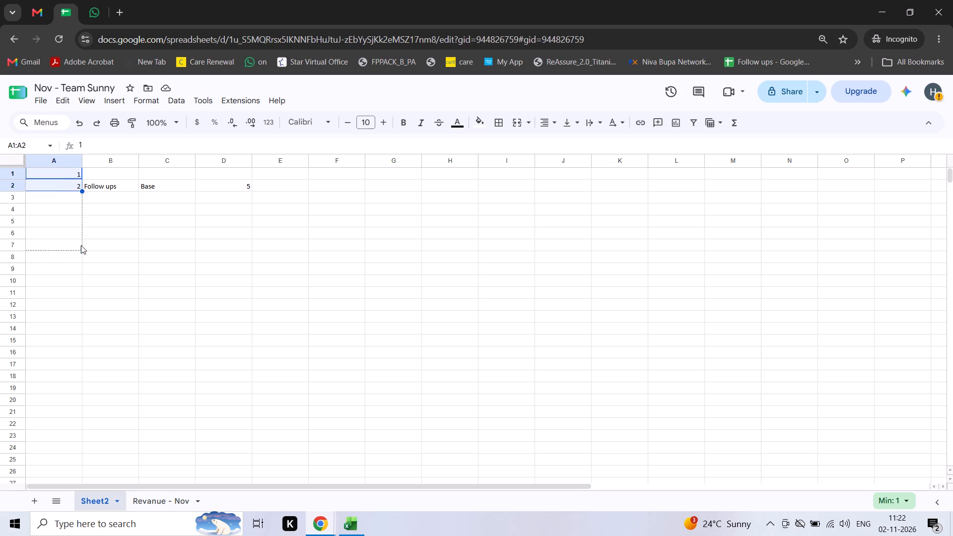
drag(81, 249, 82, 274)
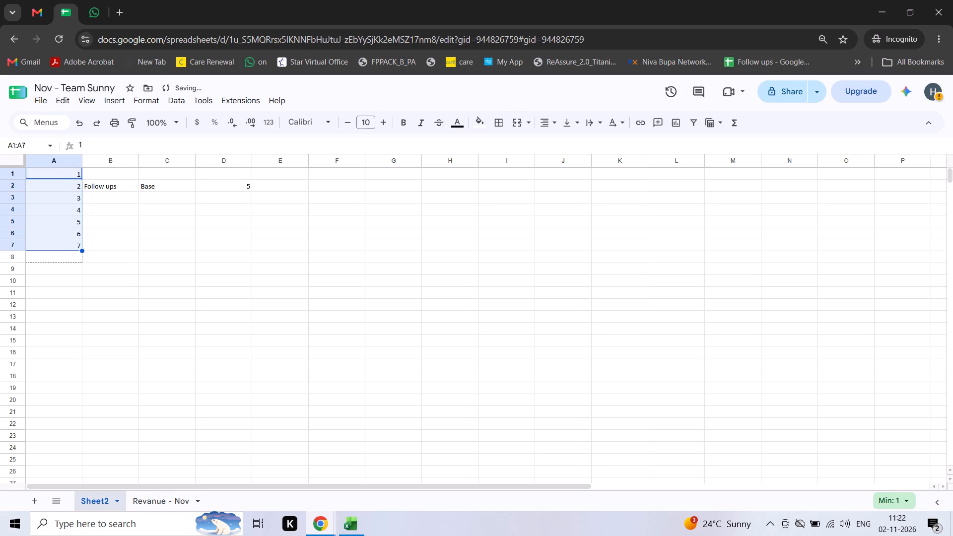
drag(82, 274, 82, 277)
click(105, 277)
key(ctrl+Up)
key(ctrl+Up)
key(ctrl+Up)
key(Left)
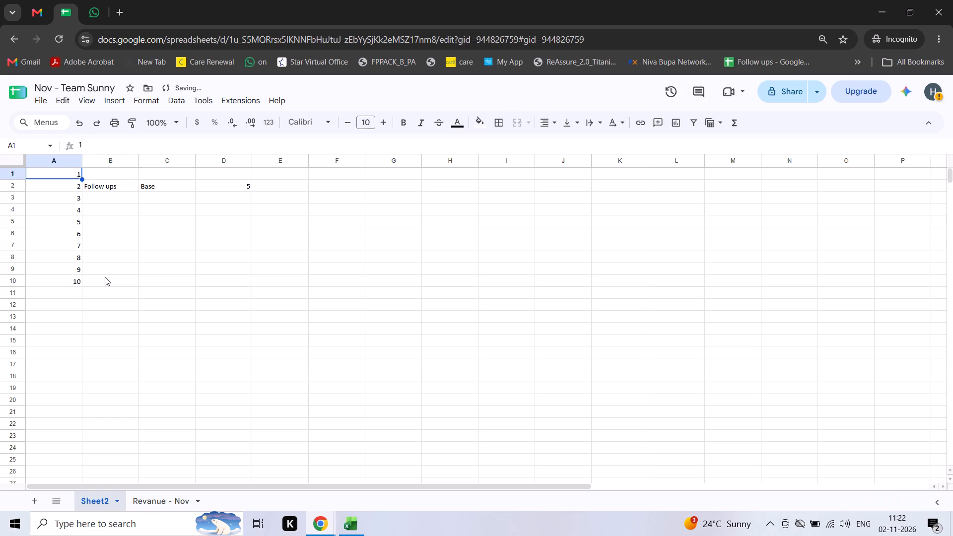
Centre-align the contents of the entire new sheet horizontally.
key(ctrl+a)
key(ctrl+a)
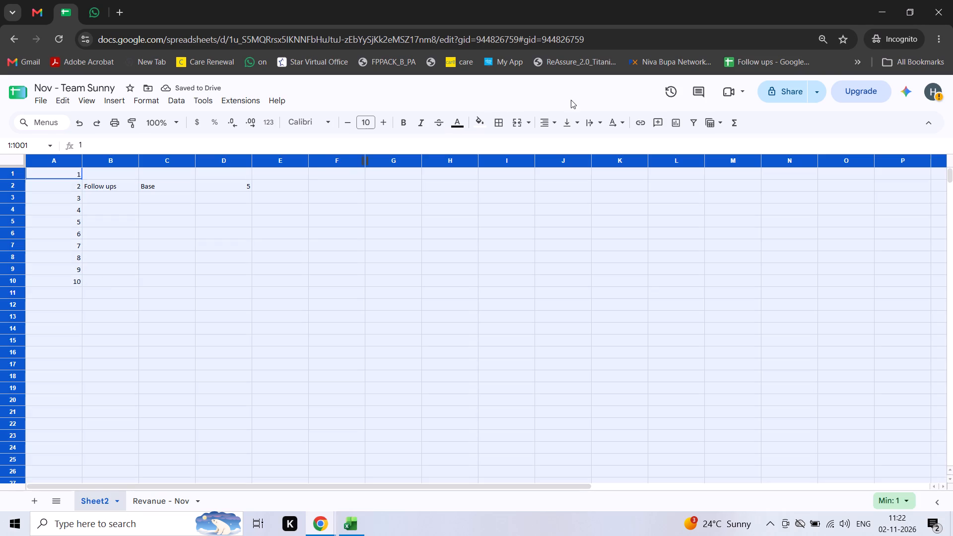
drag(555, 121, 565, 144)
click(565, 144)
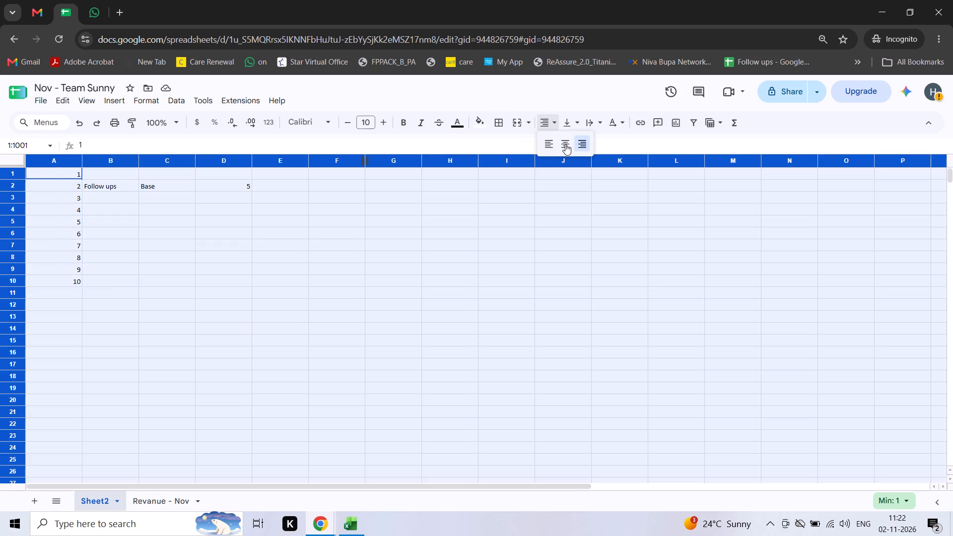
click(287, 290)
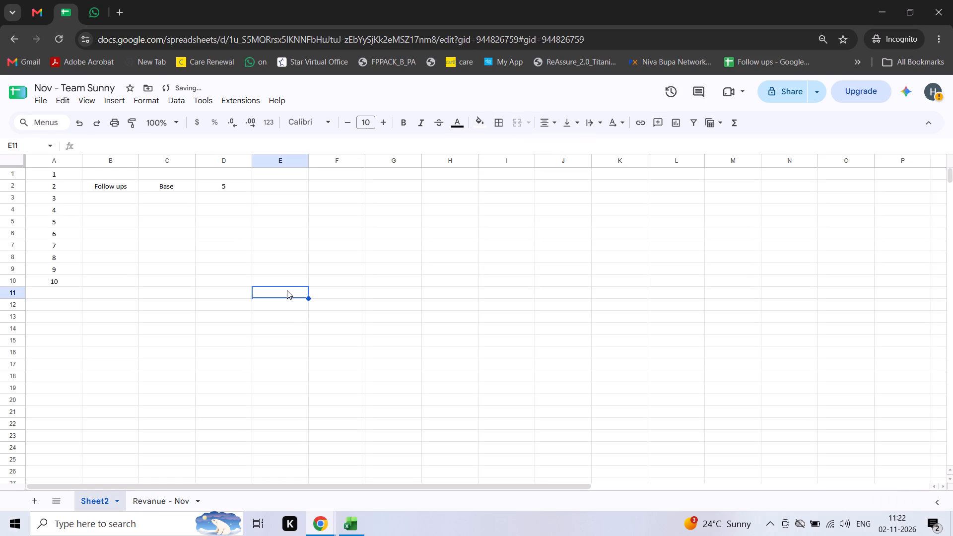
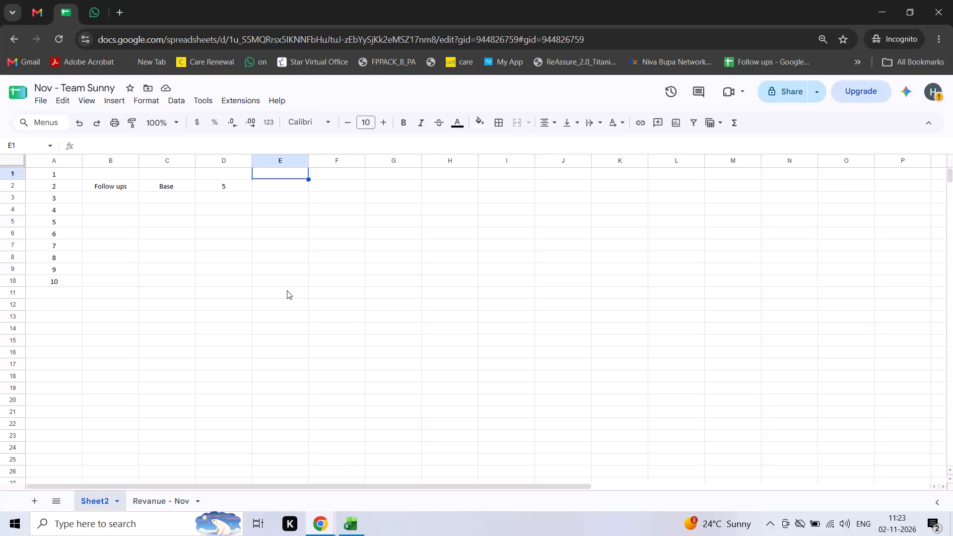
Enter the label Incetive in B3, directly below Follow ups.
key(ctrl+Left)
key(Left)
key(Left)
key(Left)
key(Down)
key(Right)
key(Left)
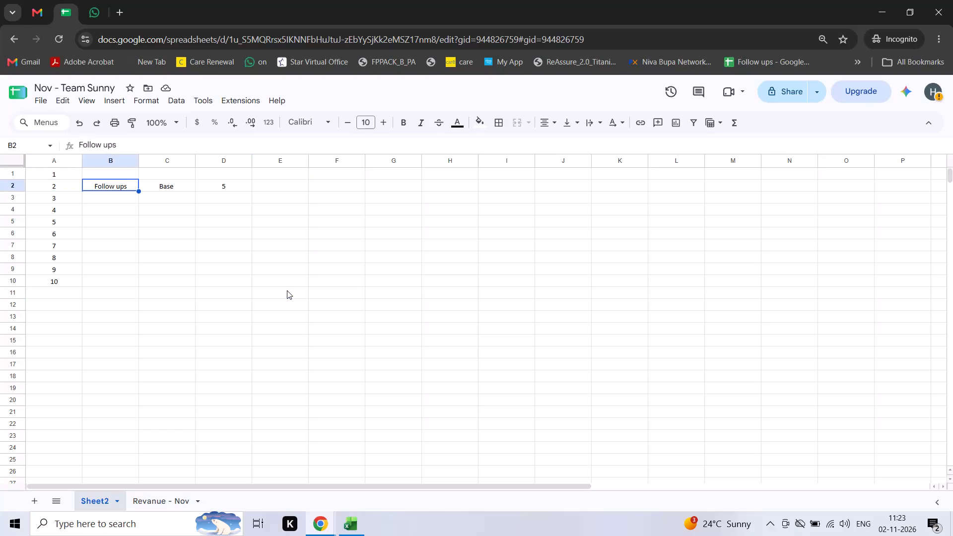
key(Down)
key(Right)
text(WOrk)
key(space)
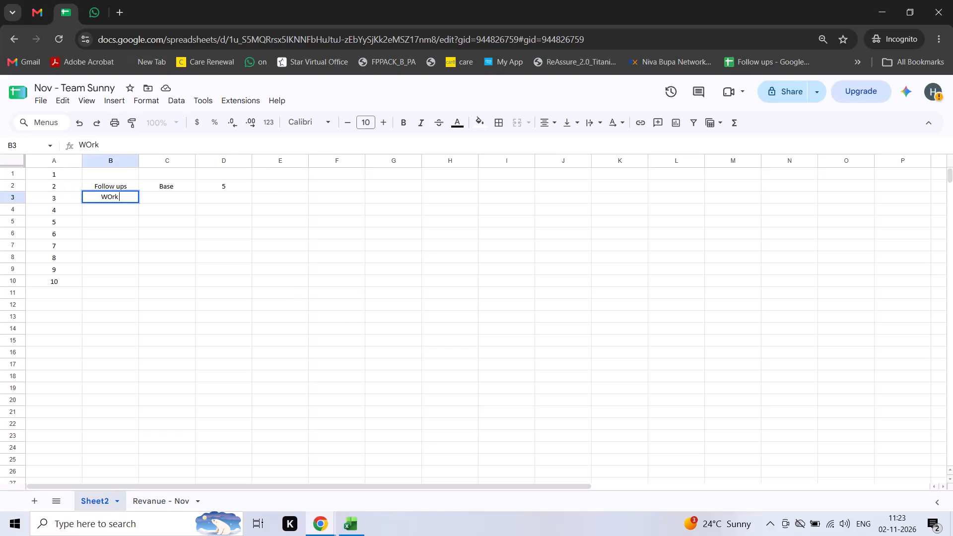
key(BackSpace)
key(BackSpace)
key(BackSpace)
key(BackSpace)
key(BackSpace)
key(BackSpace)
text(Incetie)
key(BackSpace)
text(ve)
key(Return)
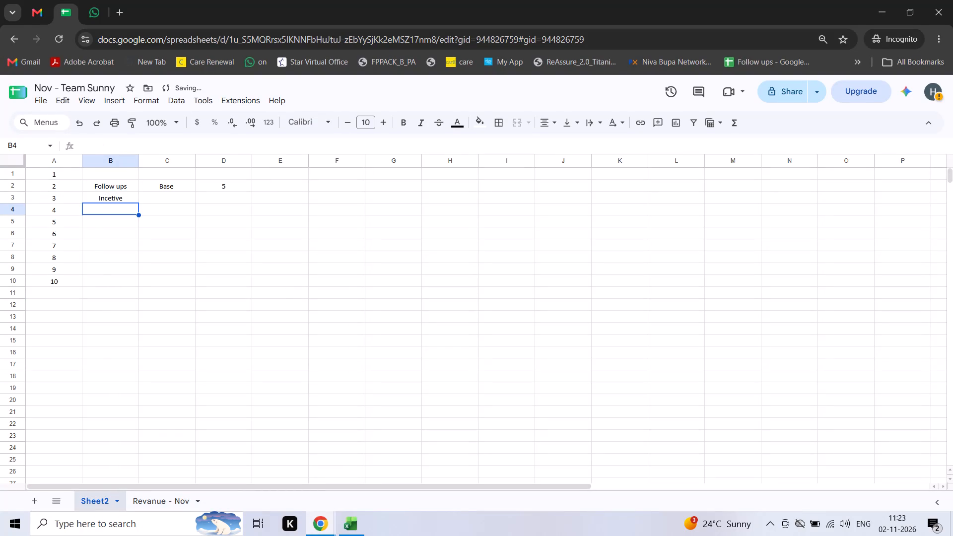
Enter the names "- Ajeet - Sahil - Danish" in C3, beside the Incetive label.
key(Up)
key(Right)
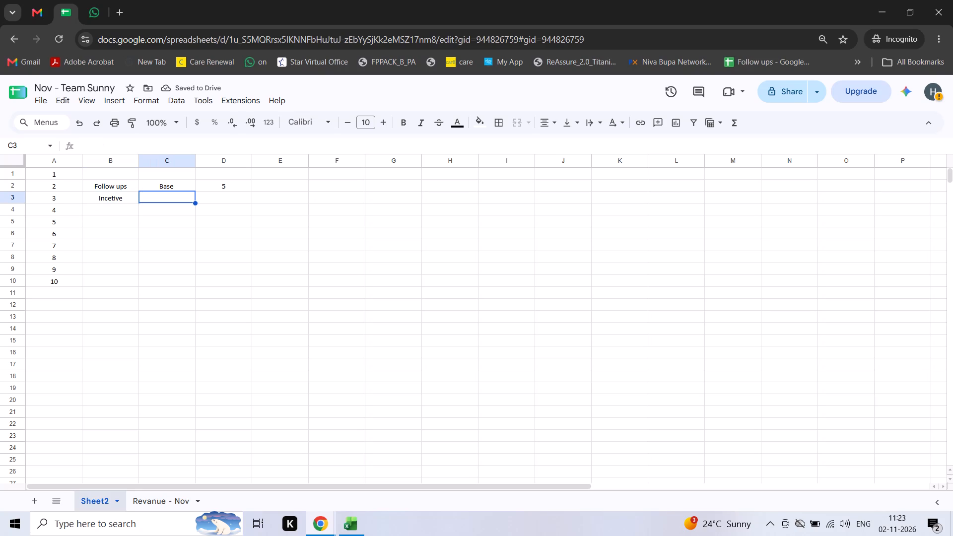
text(- AJe)
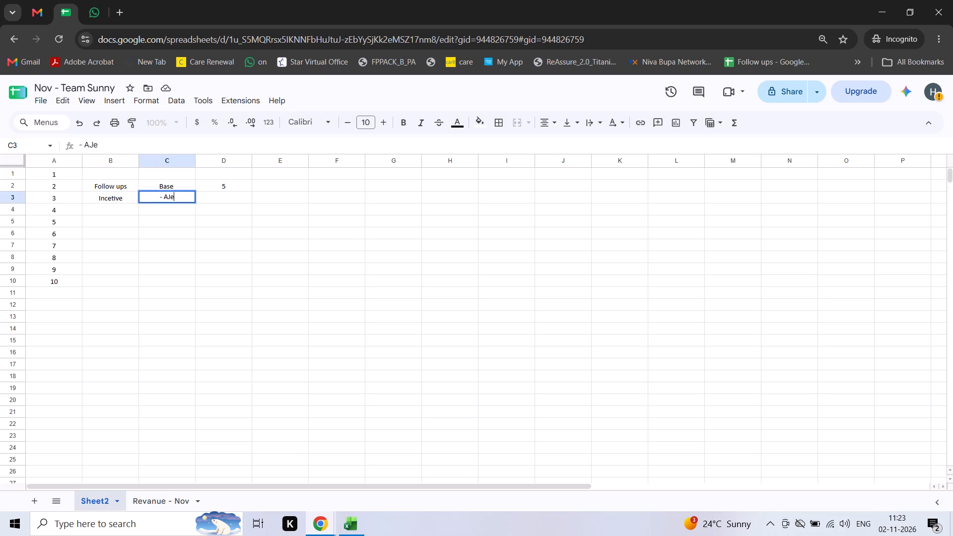
key(BackSpace)
key(BackSpace)
text(jeet - Sahik)
key(BackSpace)
text(l - Danish)
key(Return)
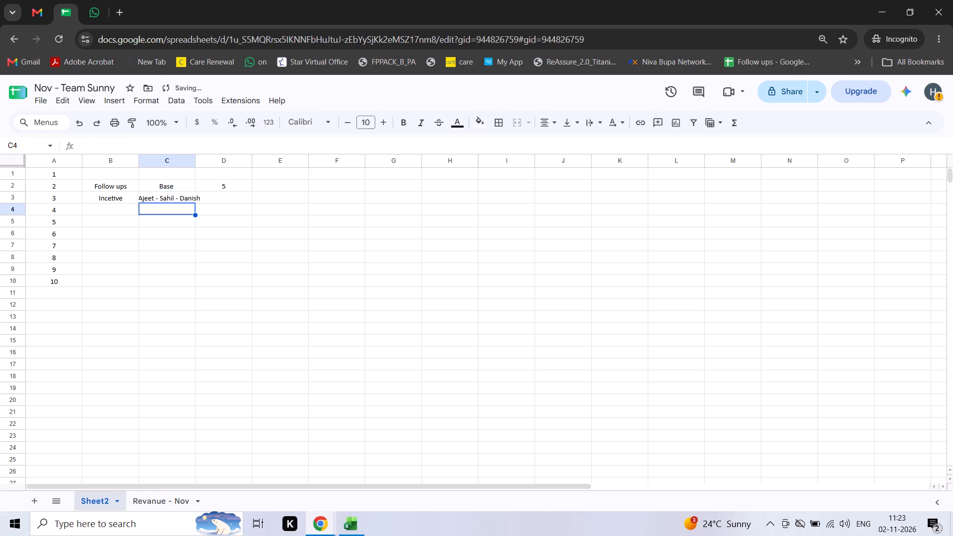
Append "- Shivang" to the end of the name list in C3.
key(Up)
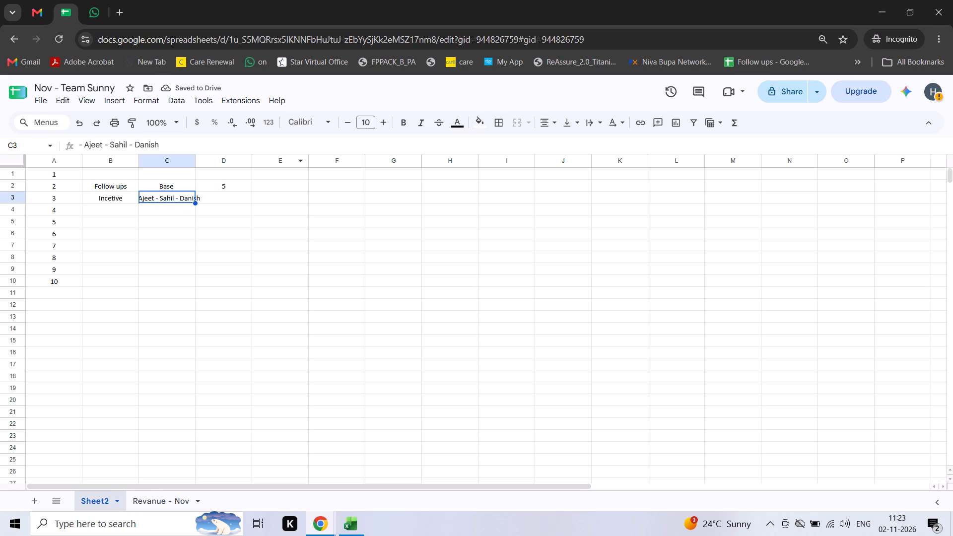
click(226, 148)
key(space)
text(- SHica)
key(BackSpace)
key(BackSpace)
key(BackSpace)
key(BackSpace)
text(hivang)
key(Return)
Make the labels in B2:B4 bold.
key(Up)
key(Left)
key(Left)
key(Left)
key(Down)
key(Right)
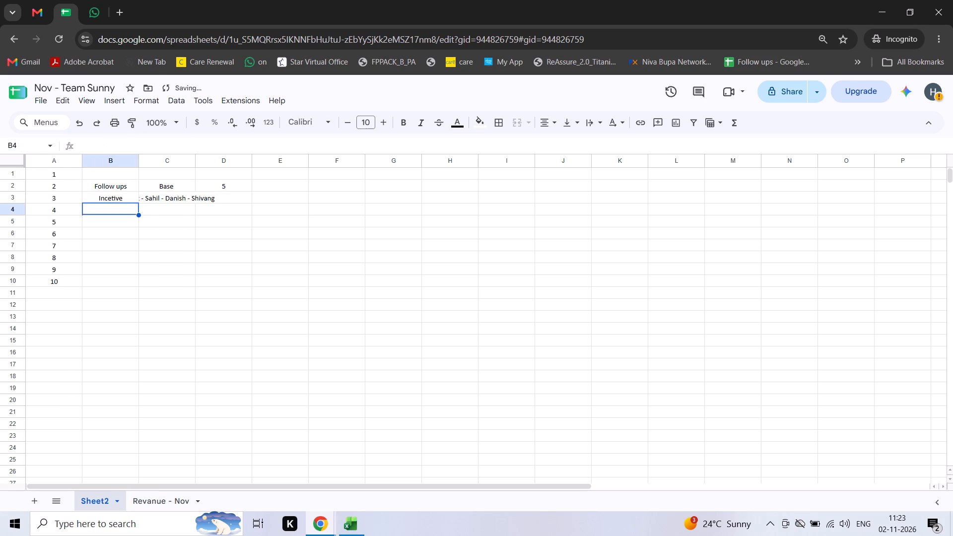
key(Left)
key(Up)
key(Up)
key(Right)
key(shift+Down)
key(shift+Down)
key(ctrl+b)
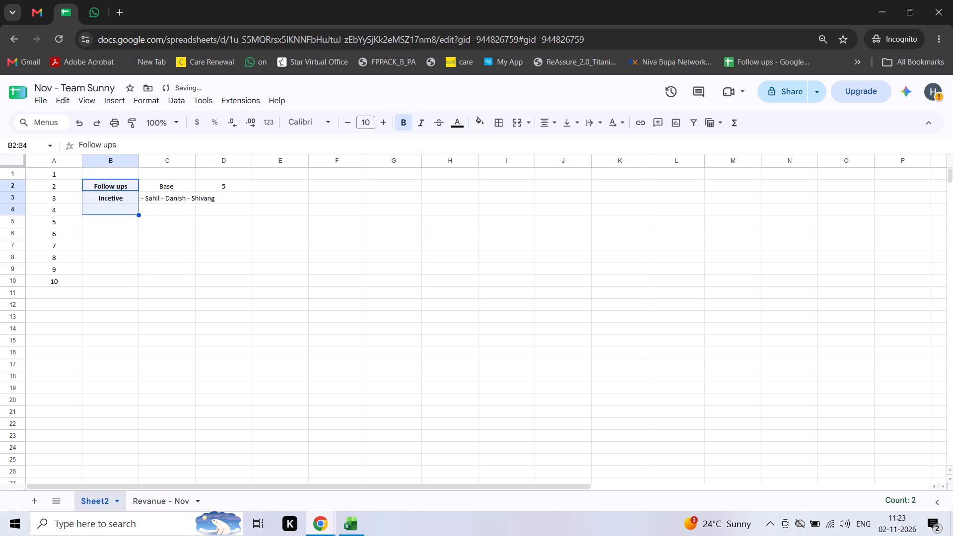
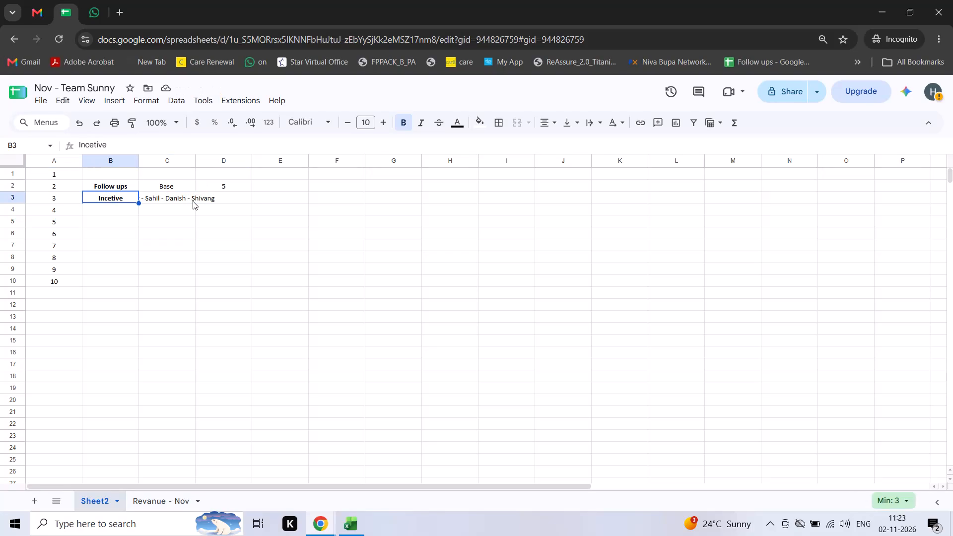
Fill the Incetive row B3:D3 down into row 4, copying its label and name list.
key(shift+Down)
key(shift+Right)
key(shift+Right)
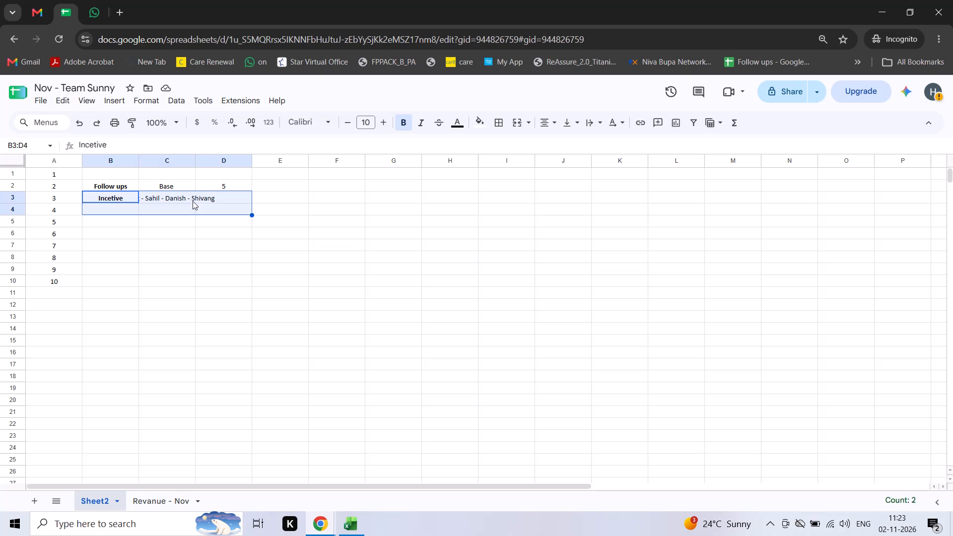
key(ctrl+d)
Replace the row 3 entries with NOP in B3, Minimum in C3 and 10 in D3.
key(Left)
key(Right)
key(Up)
key(Down)
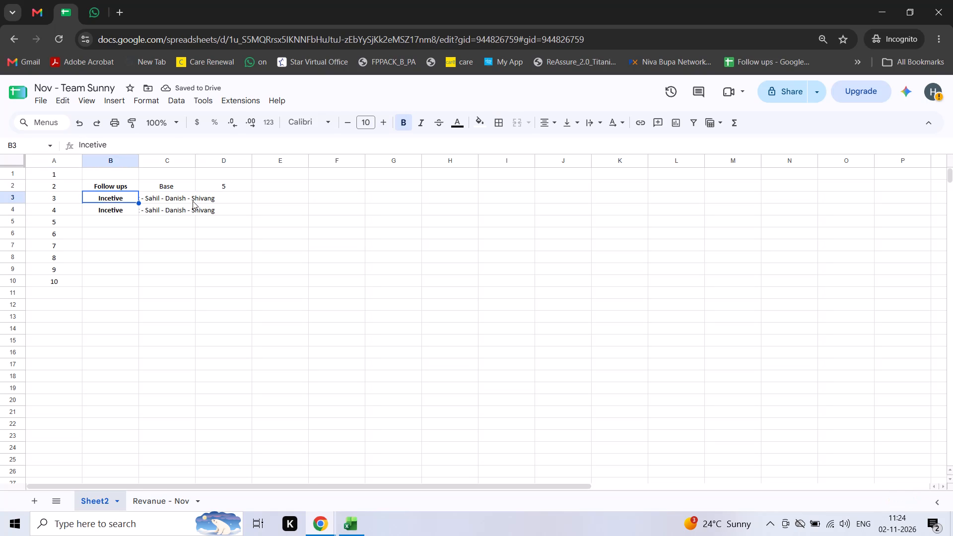
text(NOP)
key(Return)
key(Up)
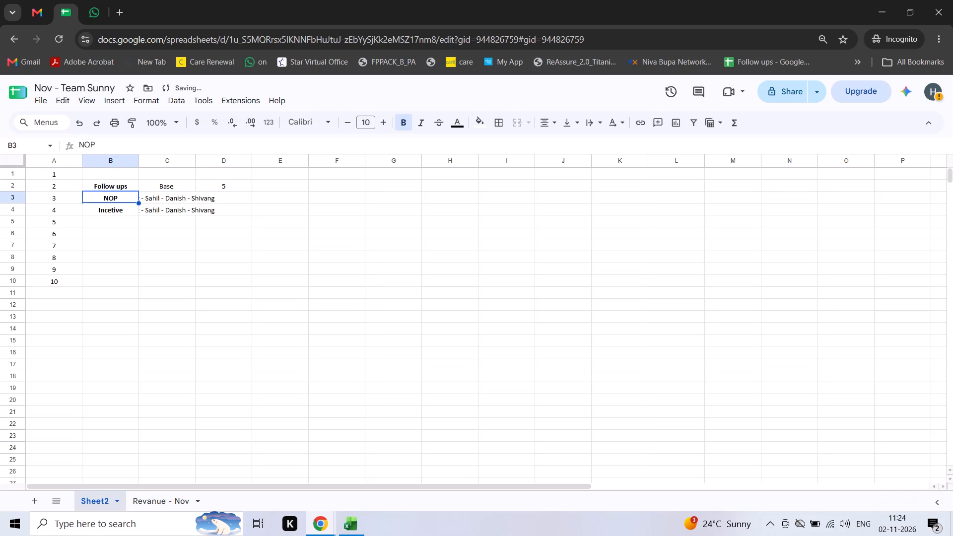
key(Right)
text(Minimum)
key(Return)
key(Up)
key(Right)
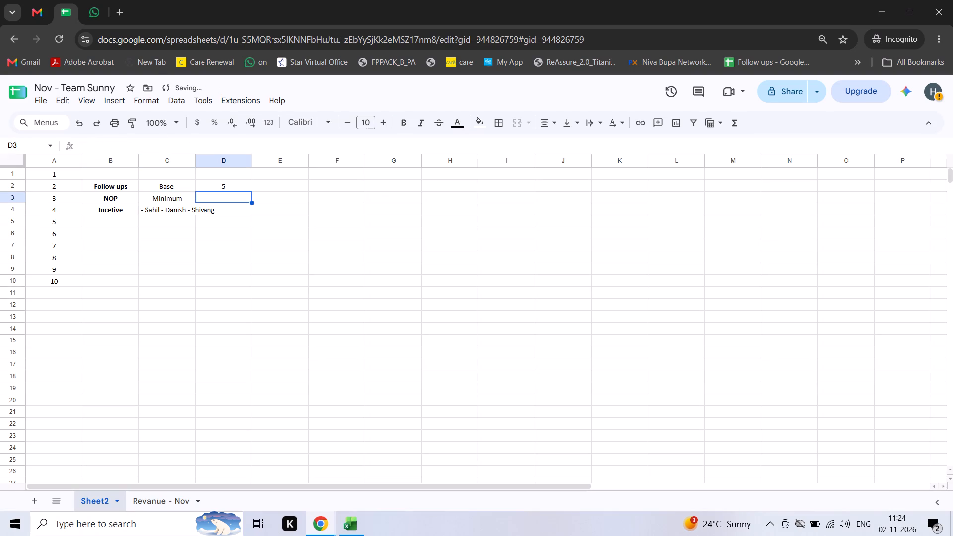
text(10)
key(Return)
key(Up)
Enter the label Attendance in B5, directly below Incetive.
key(Left)
key(Left)
key(Down)
key(Down)
key(Right)
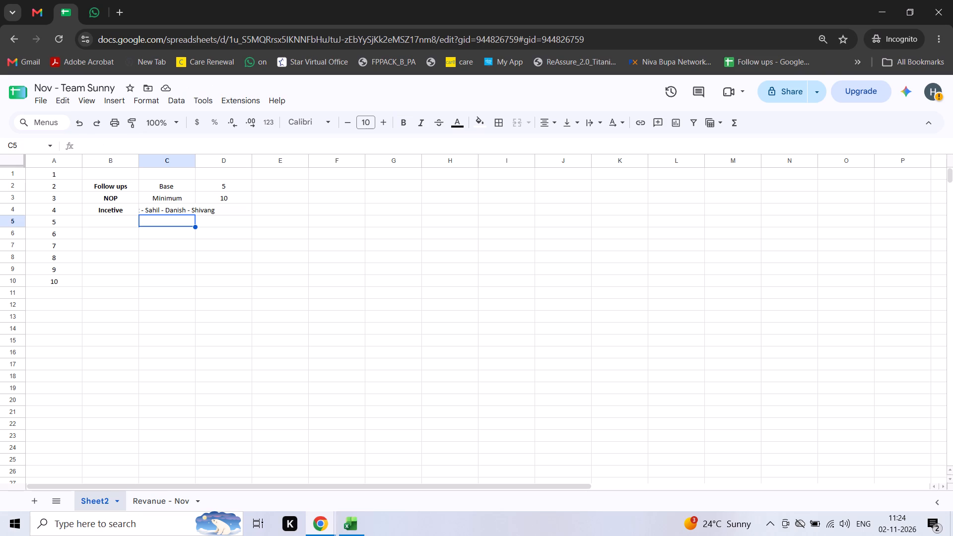
key(Left)
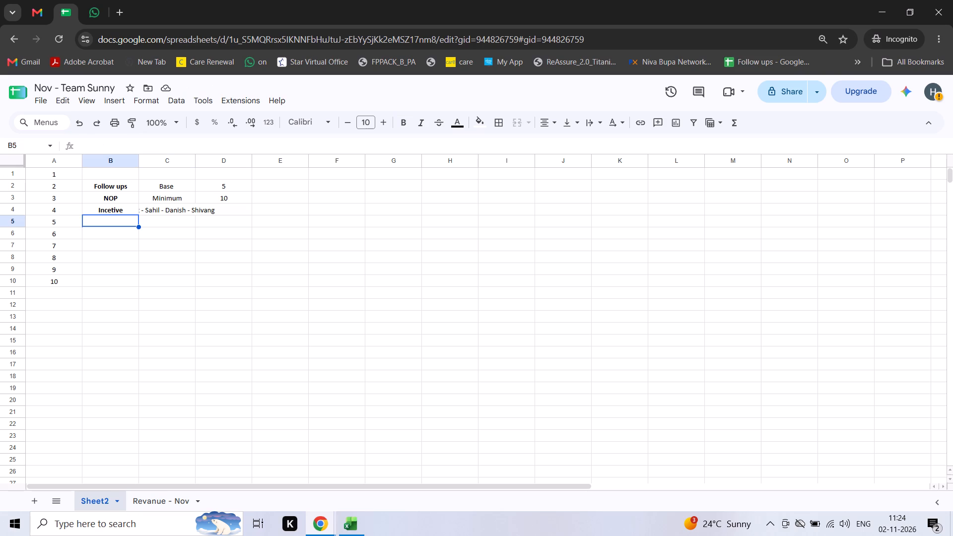
text(Attendance)
key(Return)
key(Up)
Enter No Late in C5 and Come daily in D5, beside the Attendance label.
key(Right)
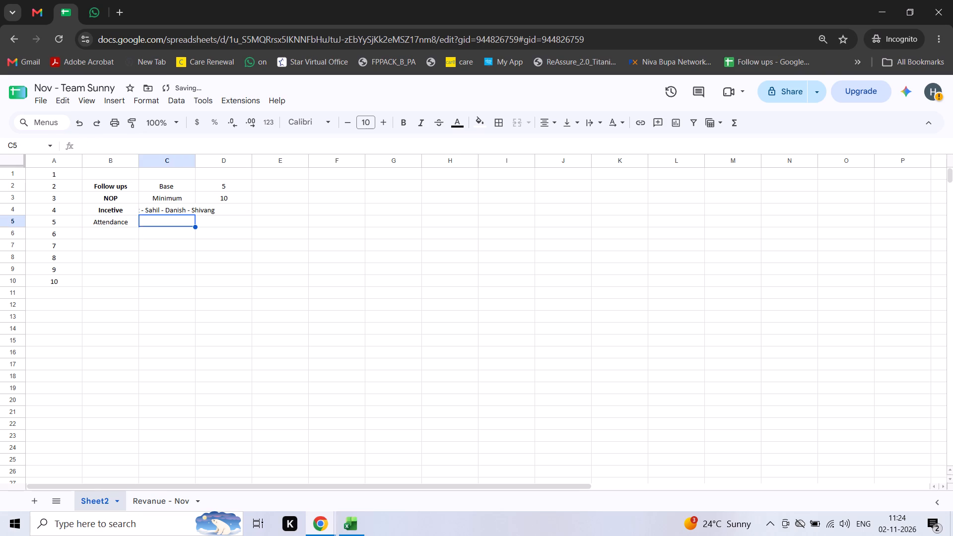
text(No)
key(space)
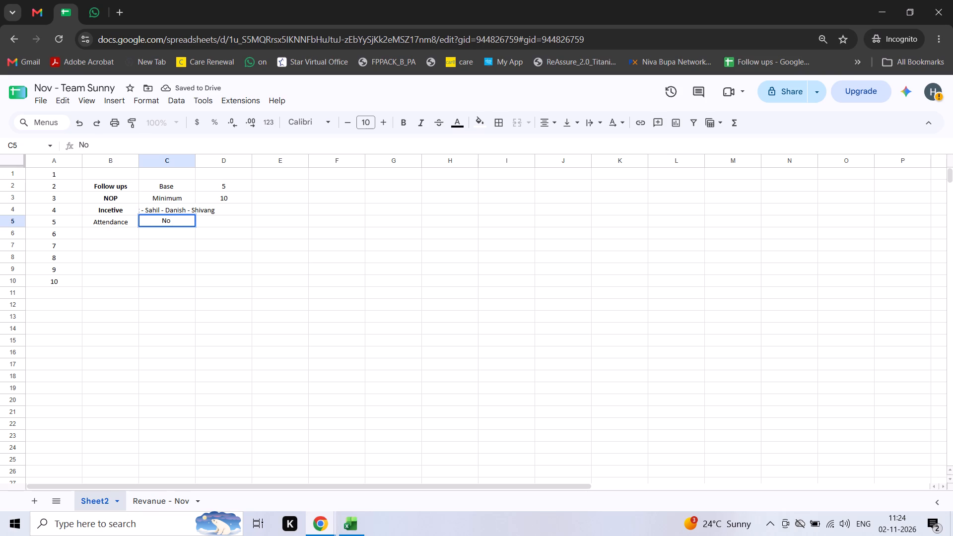
text(Late)
key(Return)
key(Up)
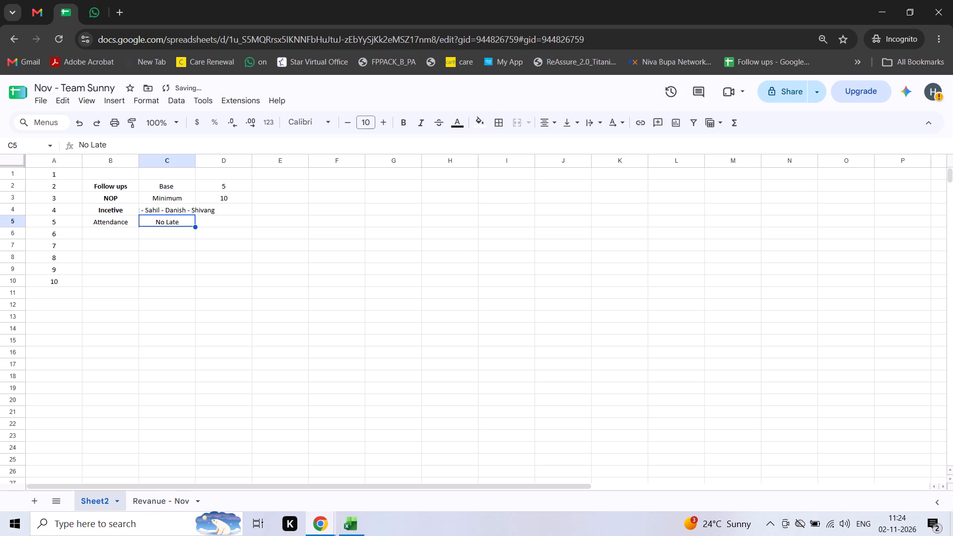
key(Right)
text(Come daily)
key(Return)
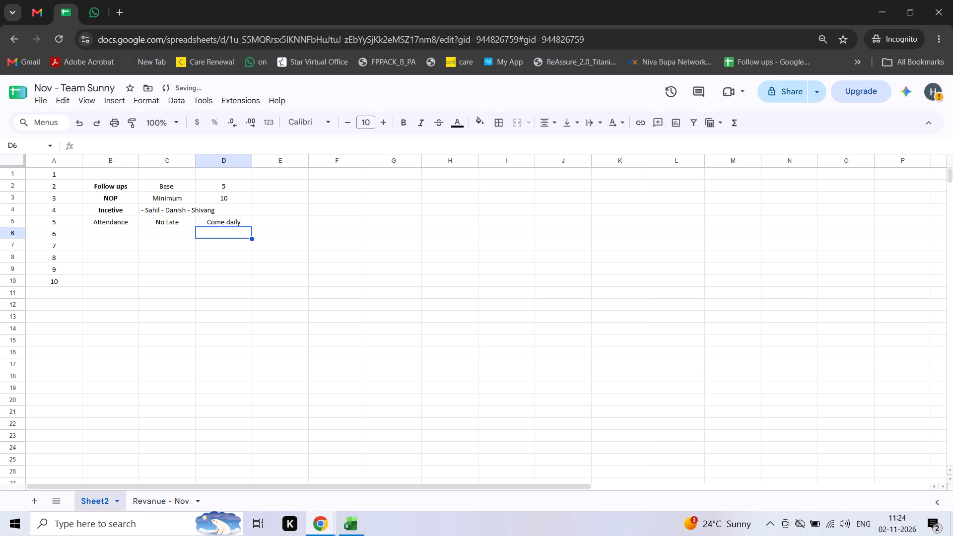
Auto-fit the width of column C to the incentive name list.
key(Up)
key(Up)
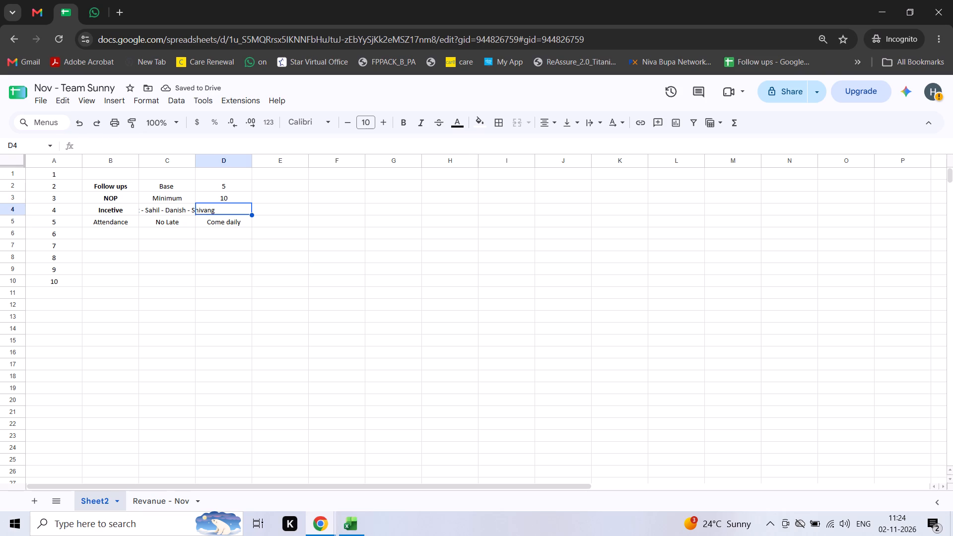
double_click(195, 157)
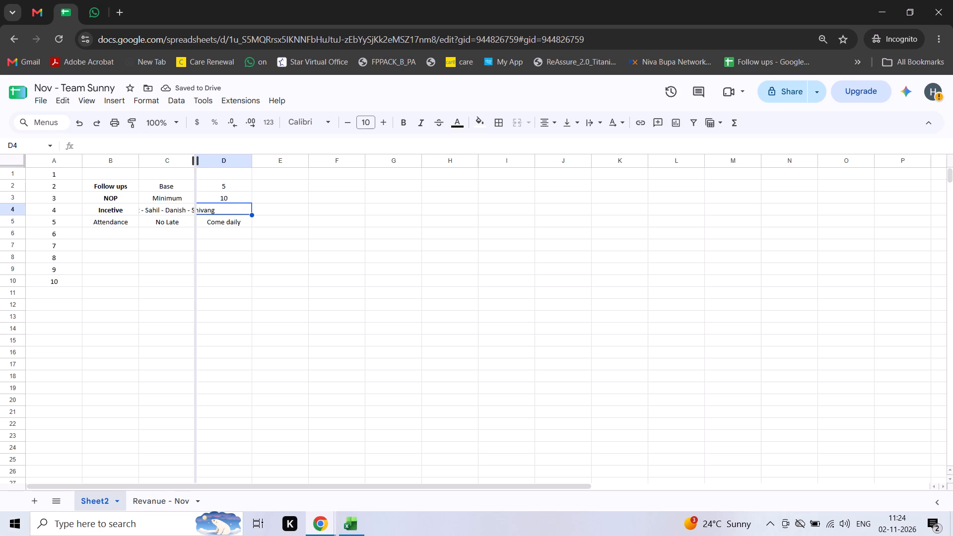
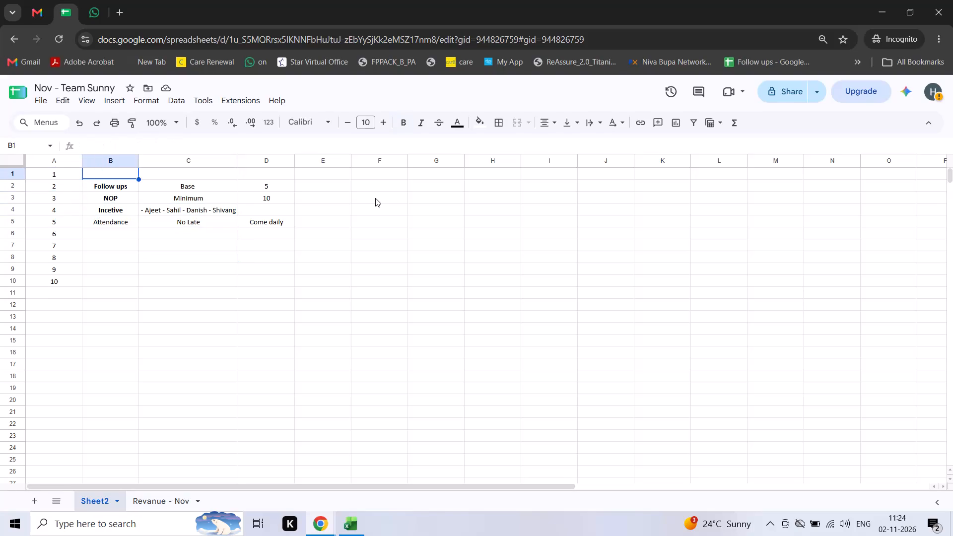
Enter the text We are the topper in B1, above the Follow ups label.
text(We d)
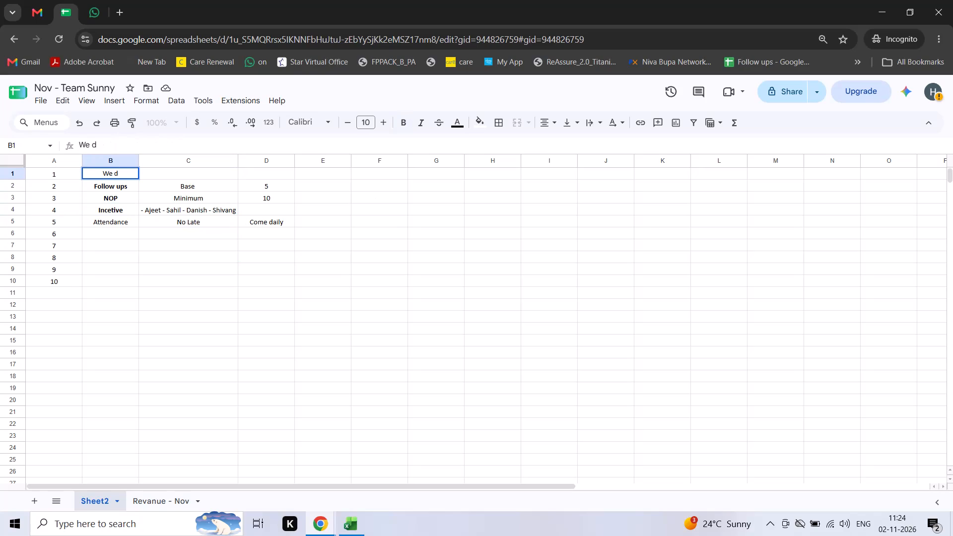
key(space)
text(a)
key(BackSpace)
key(BackSpace)
key(BackSpace)
text(are the)
key(space)
text(topper)
key(Return)
key(Up)
key(Right)
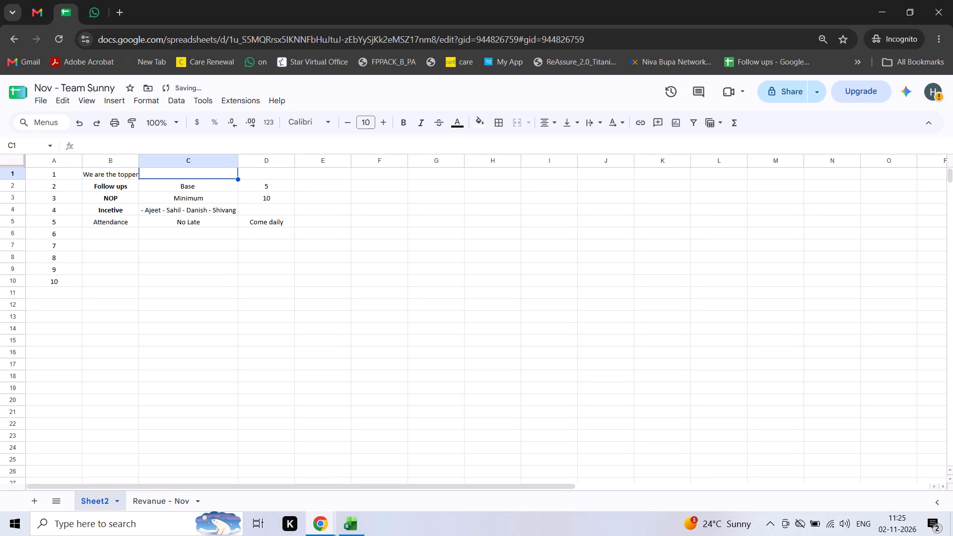
Auto-fit the width of column B to its longest entry.
double_click(138, 161)
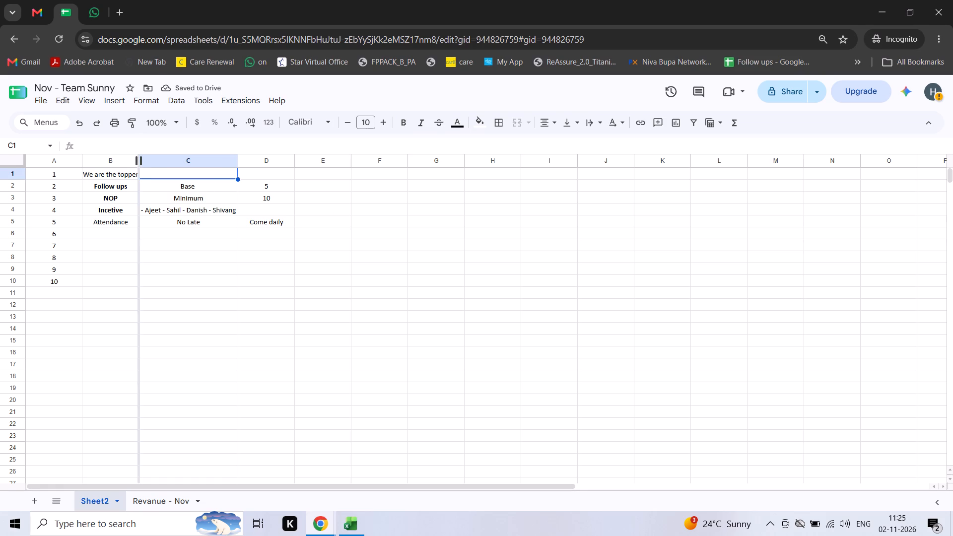
Make the We are the topper text in B1 bold.
click(210, 235)
key(ctrl+Up)
key(ctrl+Up)
key(ctrl+Up)
key(ctrl+Left)
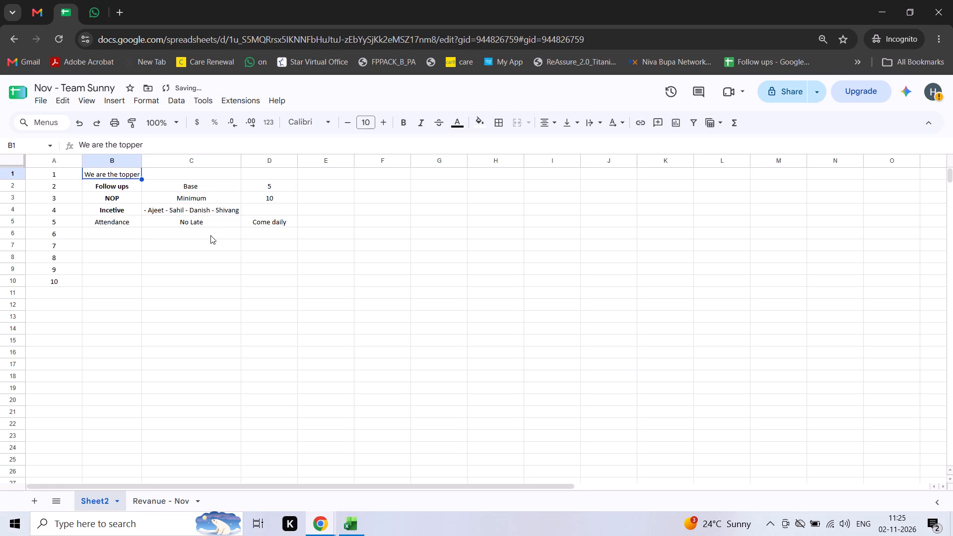
key(Right)
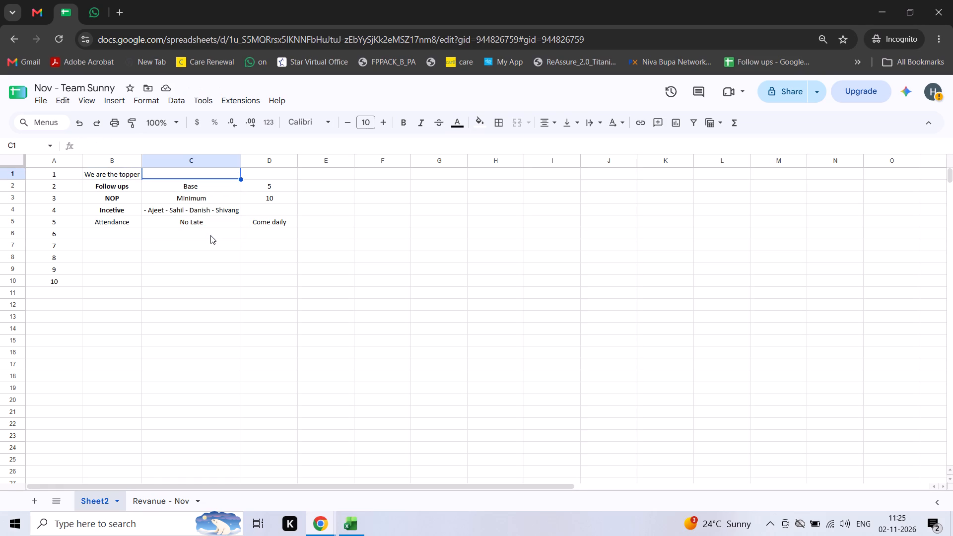
key(ctrl+Left)
key(ctrl+b)
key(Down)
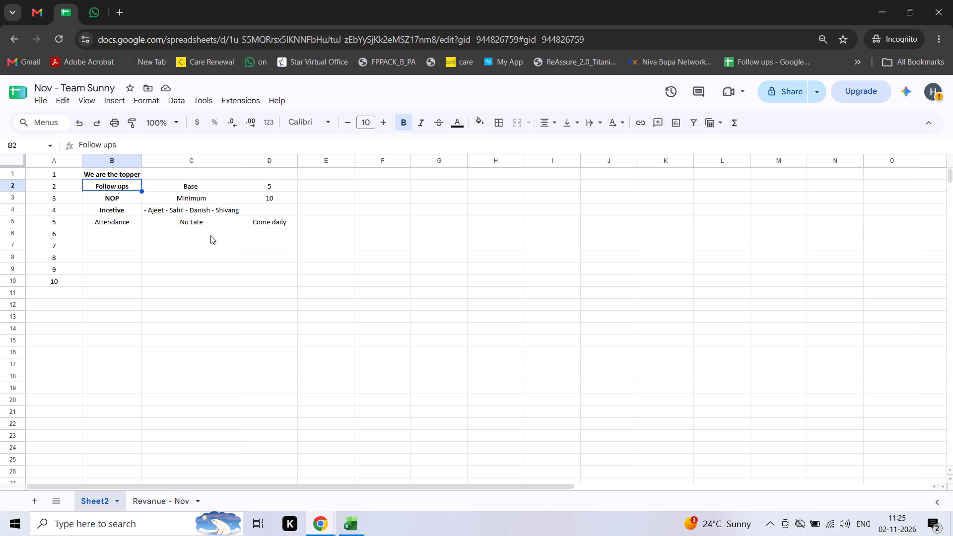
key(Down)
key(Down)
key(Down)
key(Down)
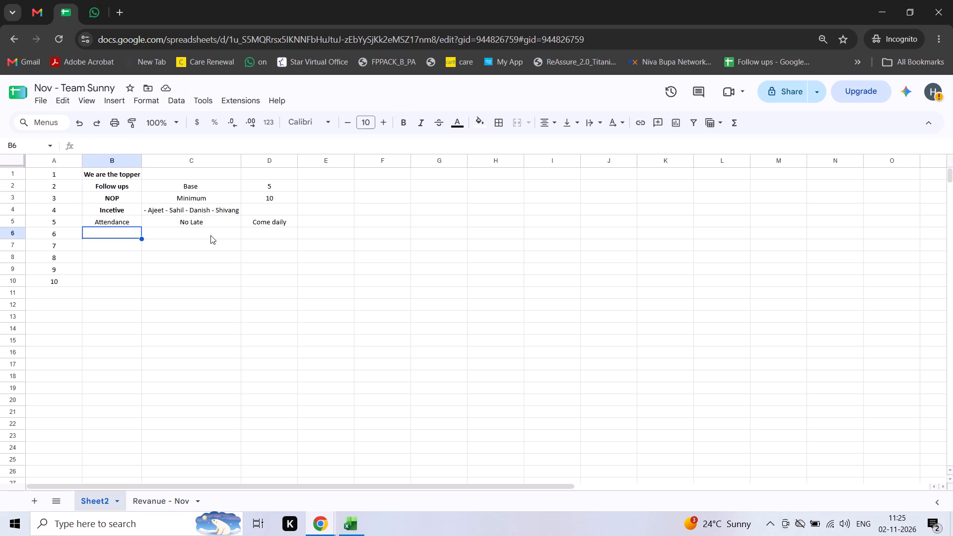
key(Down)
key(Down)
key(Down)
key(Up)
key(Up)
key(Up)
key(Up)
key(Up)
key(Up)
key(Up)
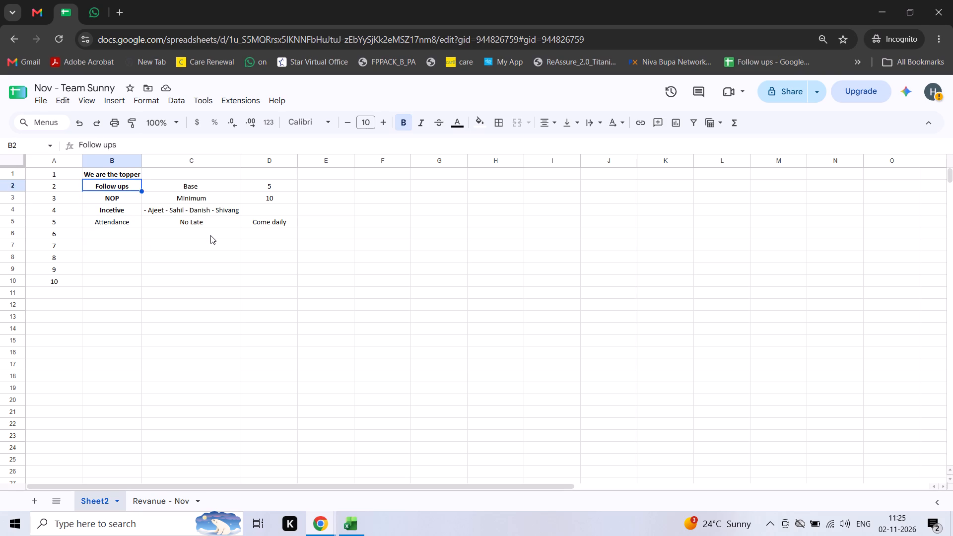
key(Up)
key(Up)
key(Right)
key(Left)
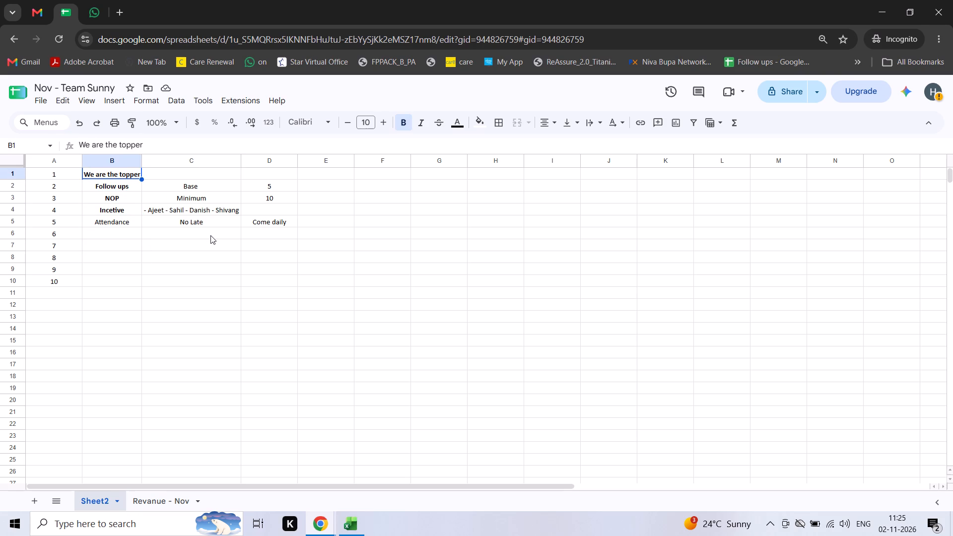
Make the Attendance label in B5 bold to match the labels above it.
key(Down)
key(Down)
key(Down)
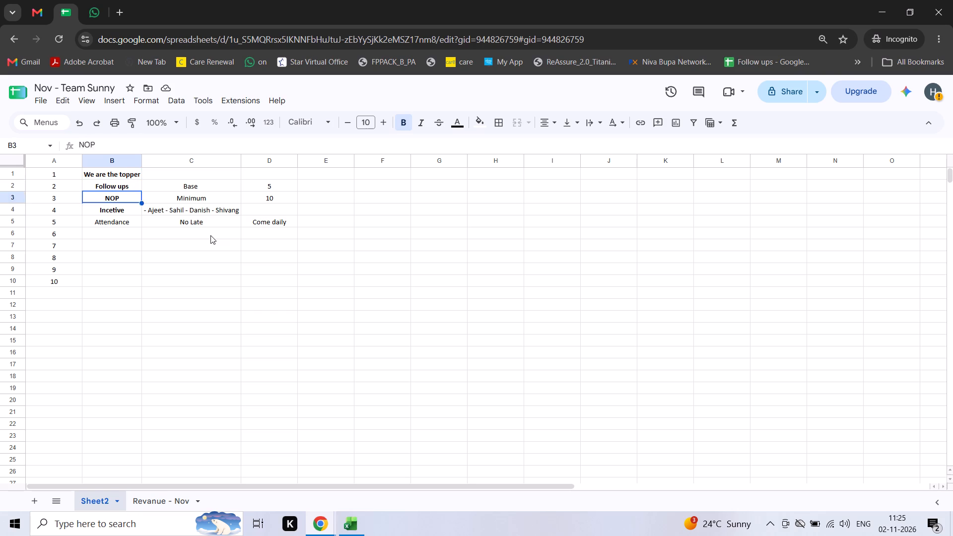
key(Down)
key(Up)
key(Down)
key(ctrl+b)
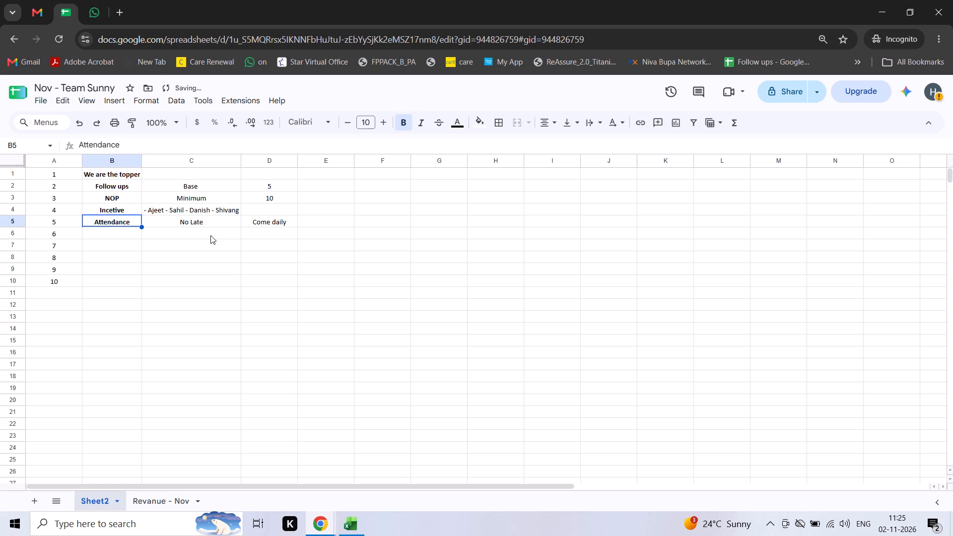
Enter the label New in B6, directly below Attendance.
key(Down)
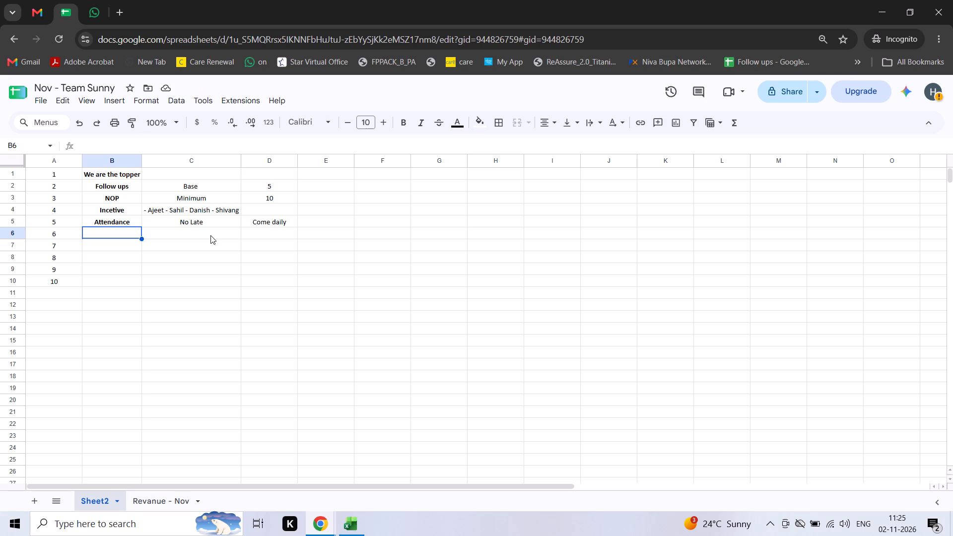
text(Ner)
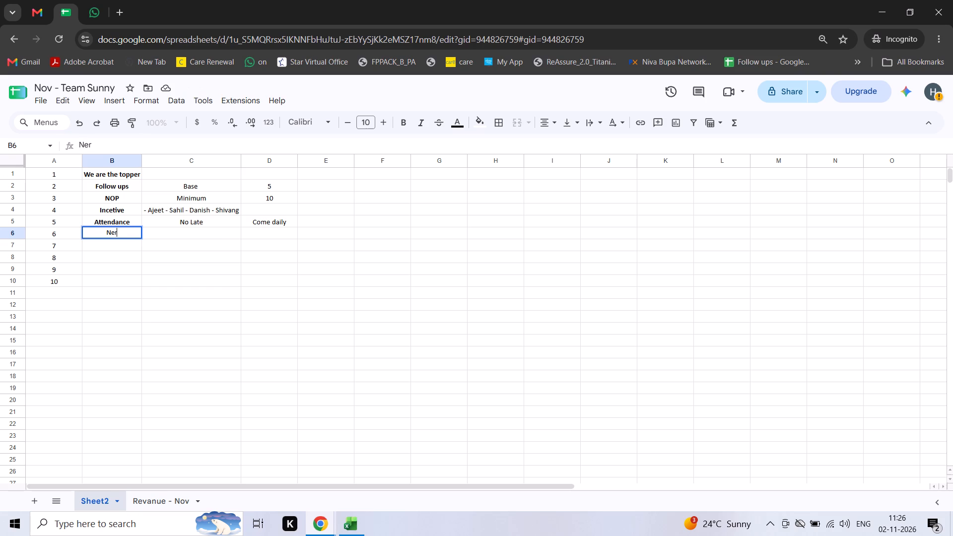
key(BackSpace)
key(w)
key(Return)
Enter the dash-separated name list in C6 beside New, starting with Alka, Ariz, Aziz and Rahul.
key(Up)
key(Right)
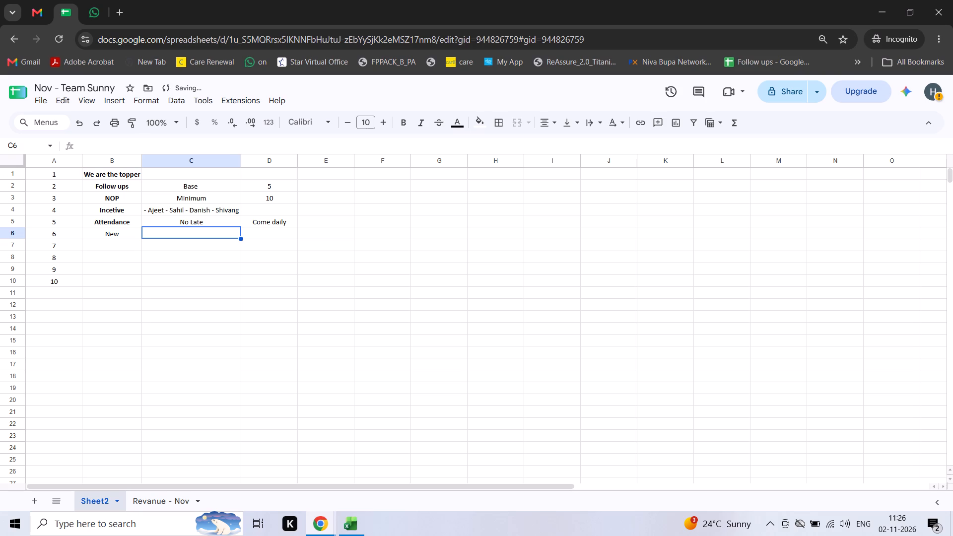
text(Alka)
key(space)
text(- Ariz)
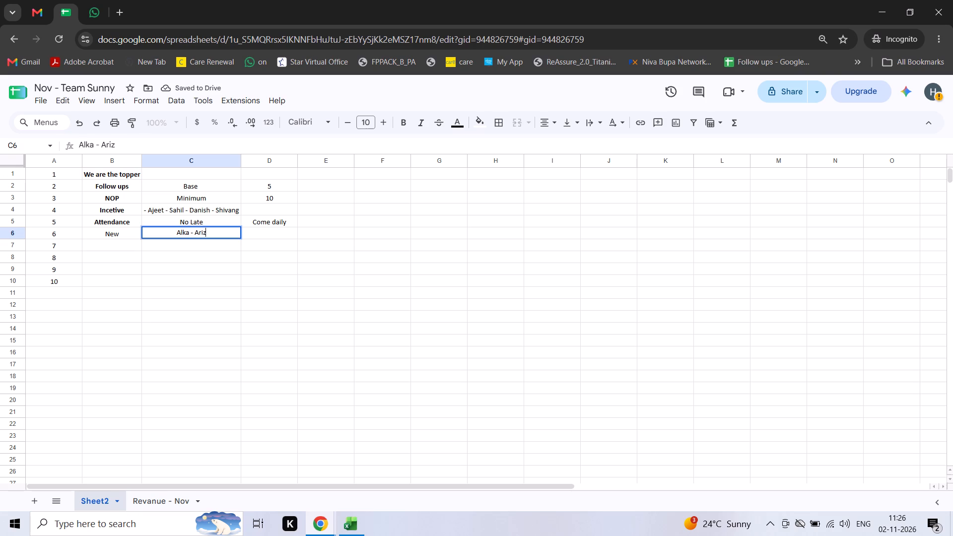
key(space)
text(-)
key(space)
text(Aziz -)
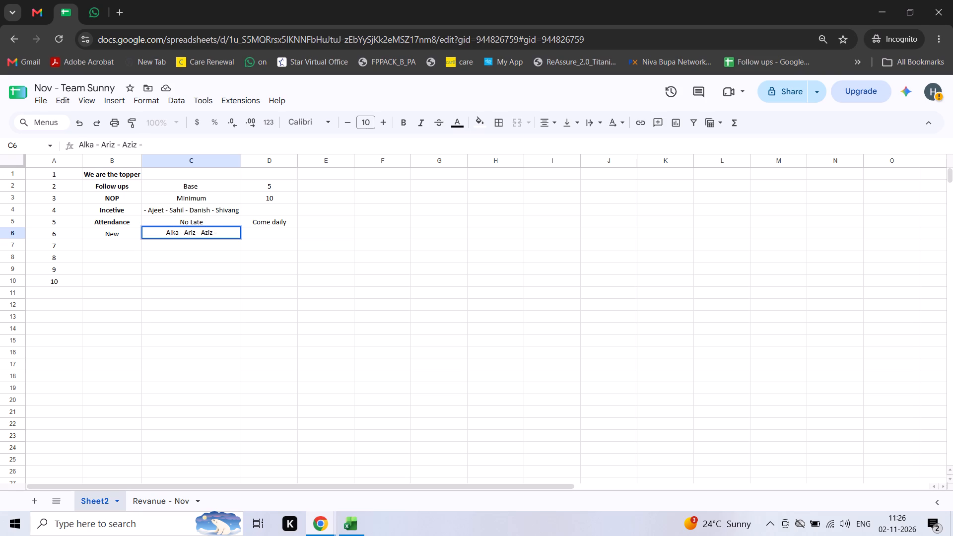
text(Rahul -)
key(space)
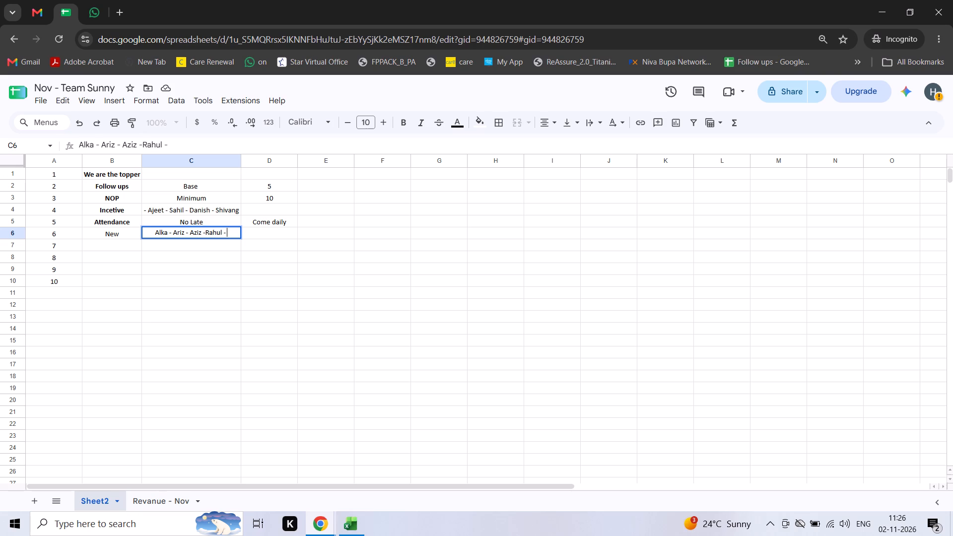
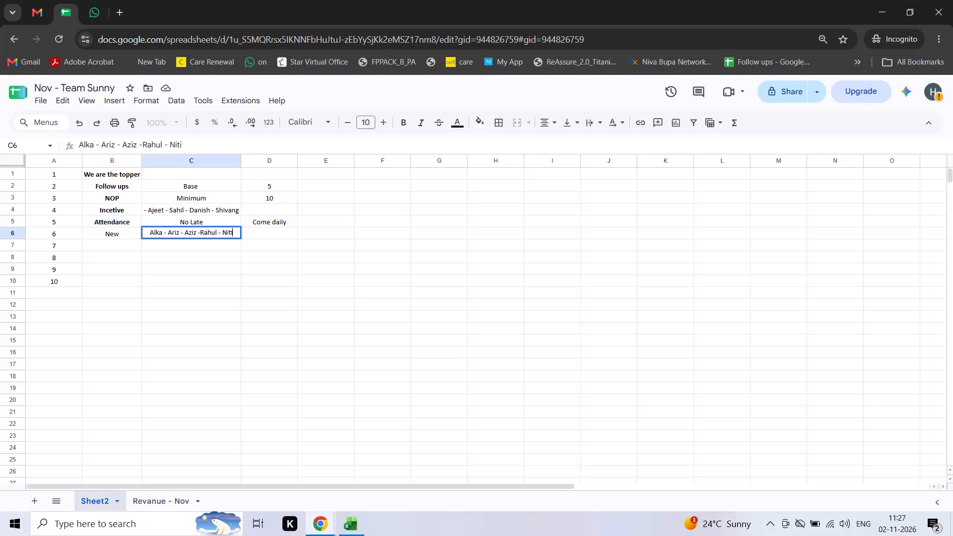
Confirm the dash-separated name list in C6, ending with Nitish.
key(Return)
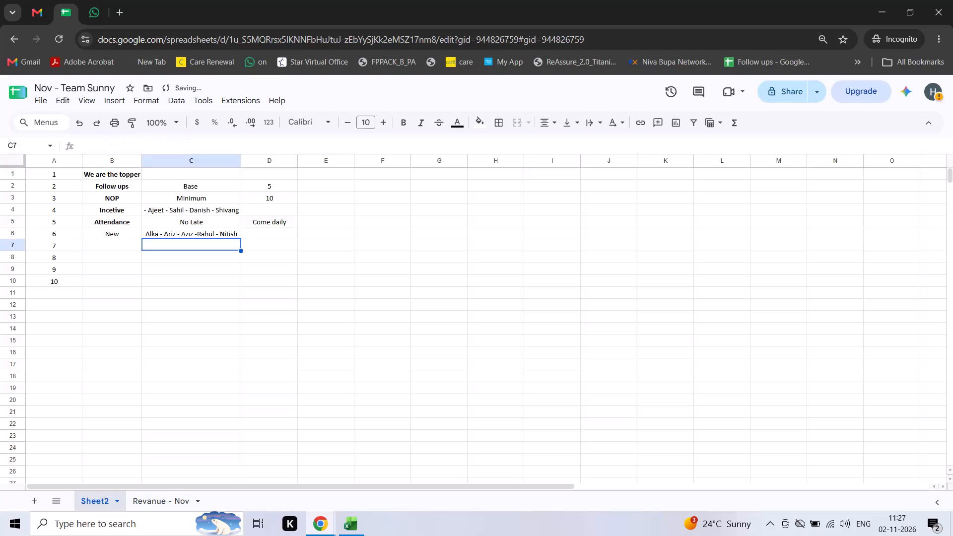
Replace the name list in C6 with just Alka and enter Nitish below it in C7.
key(Up)
key(Right)
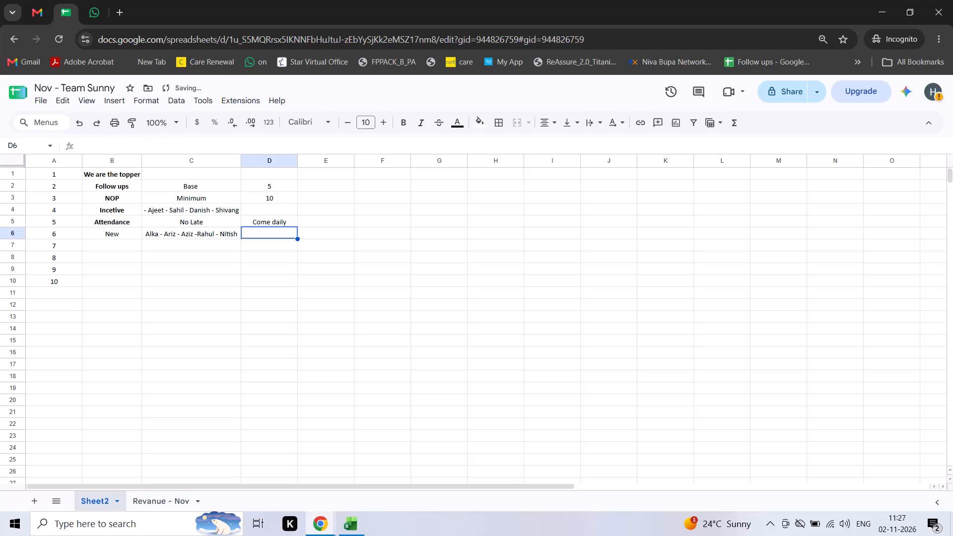
key(Left)
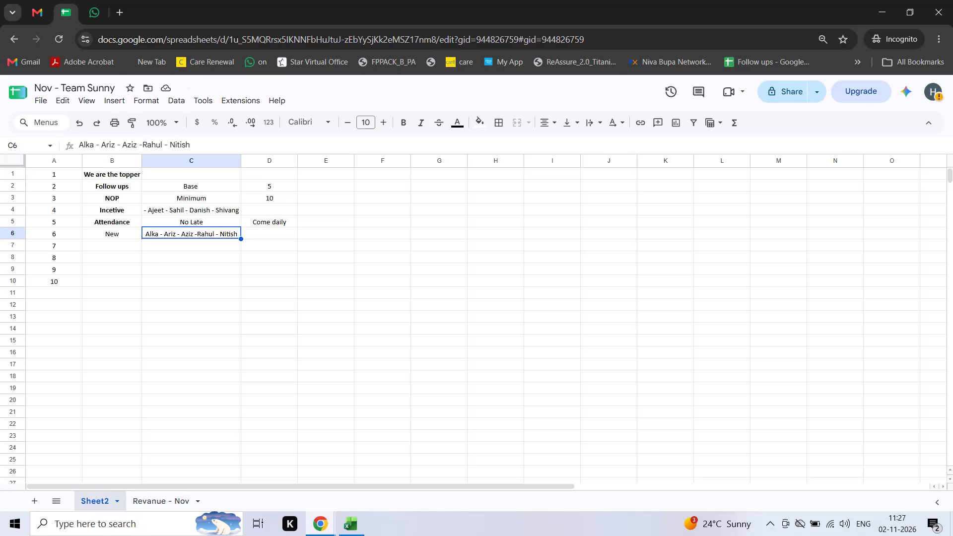
key(Left)
key(Right)
text(Alka)
key(Return)
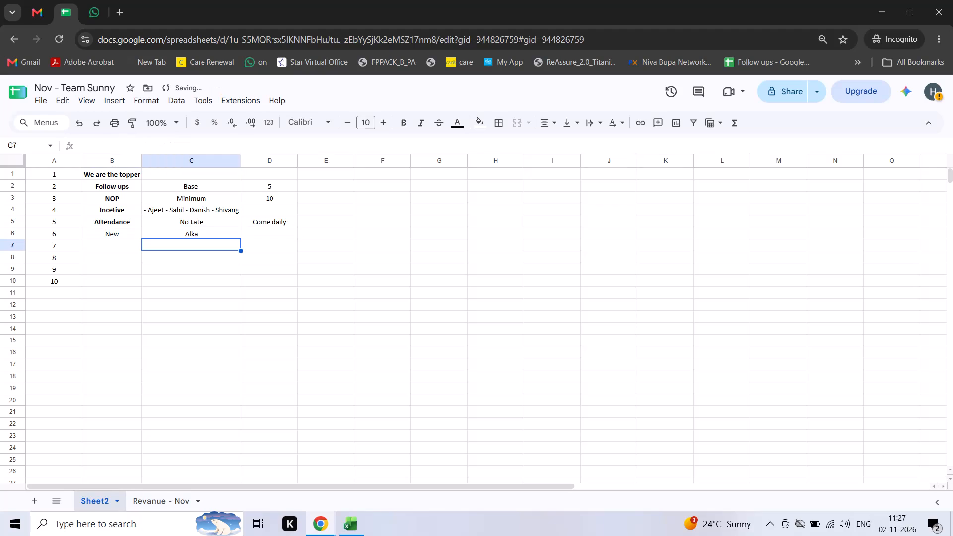
text(Nitish)
key(Return)
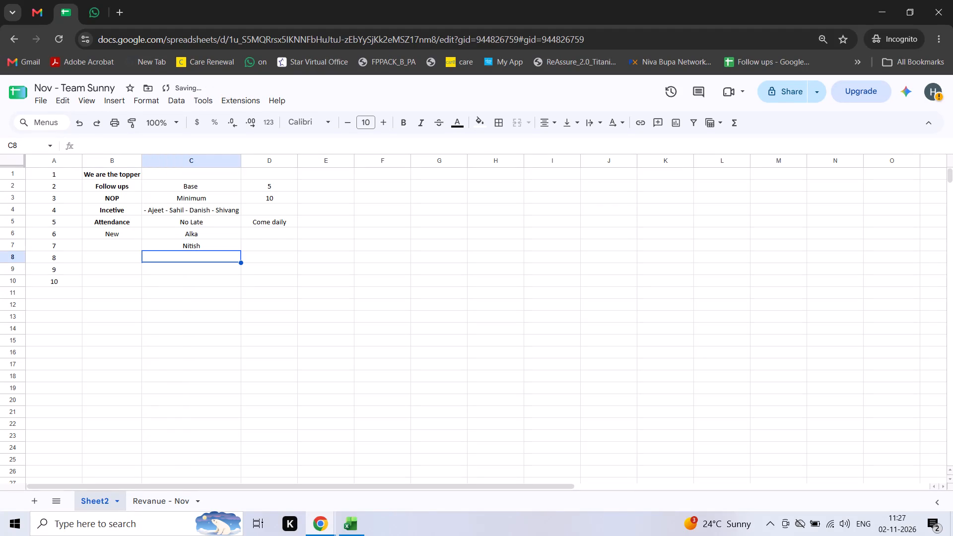
Move the names Alka and Nitish down one row, from C6:C7 to C7:C8.
key(Up)
key(Left)
key(Right)
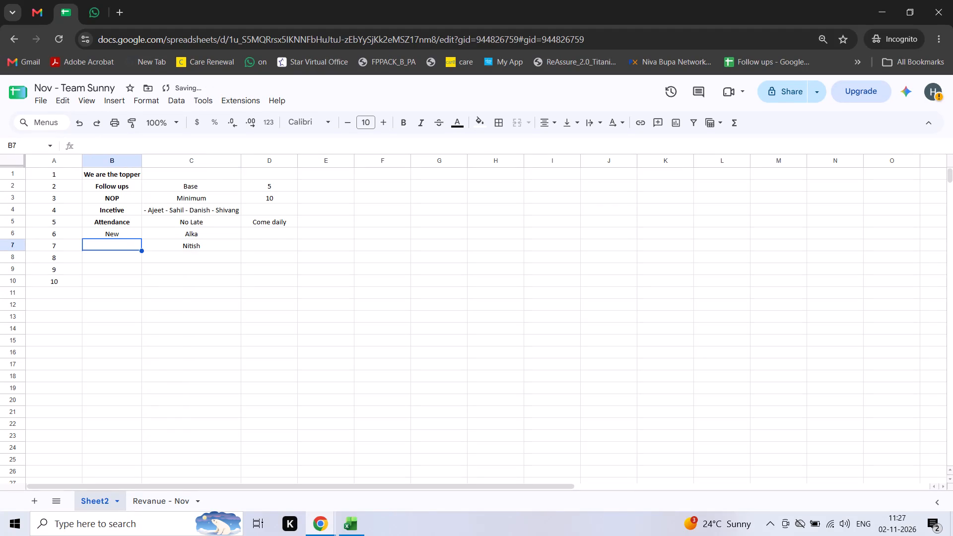
key(Up)
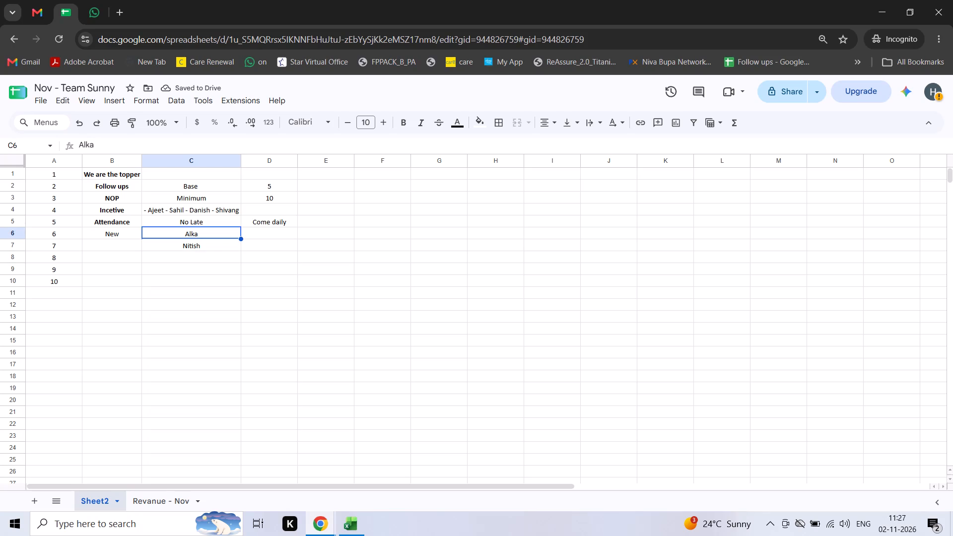
key(shift+Down)
key(ctrl+x)
key(Down)
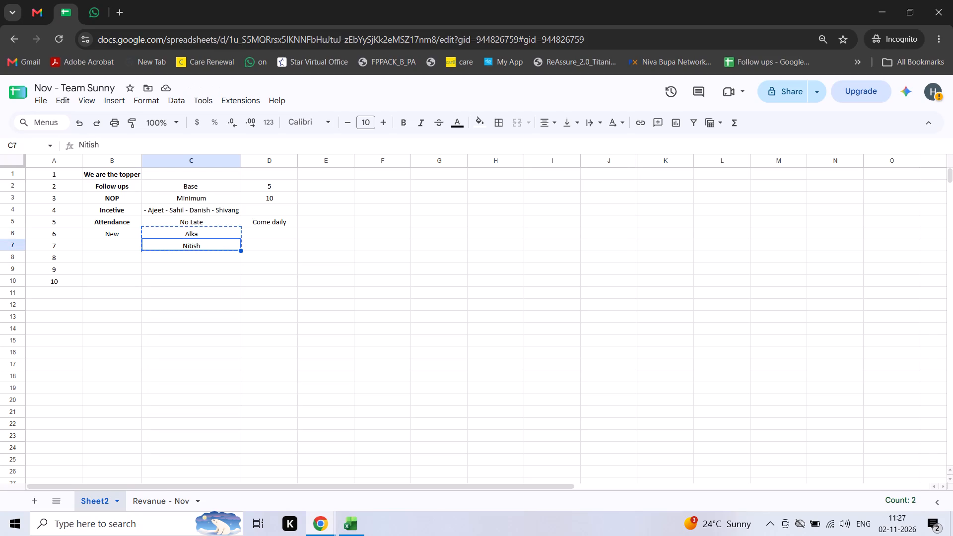
key(ctrl+v)
Enter the heading Can take Self Call in C6, beside New and above the two names.
key(Left)
key(Up)
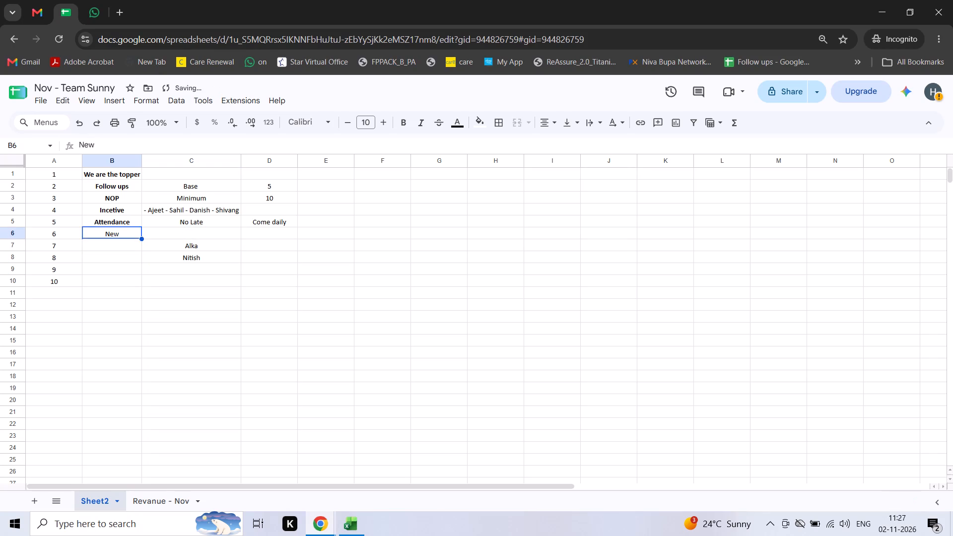
key(Right)
text(Can take)
key(space)
text(Self Call)
key(Return)
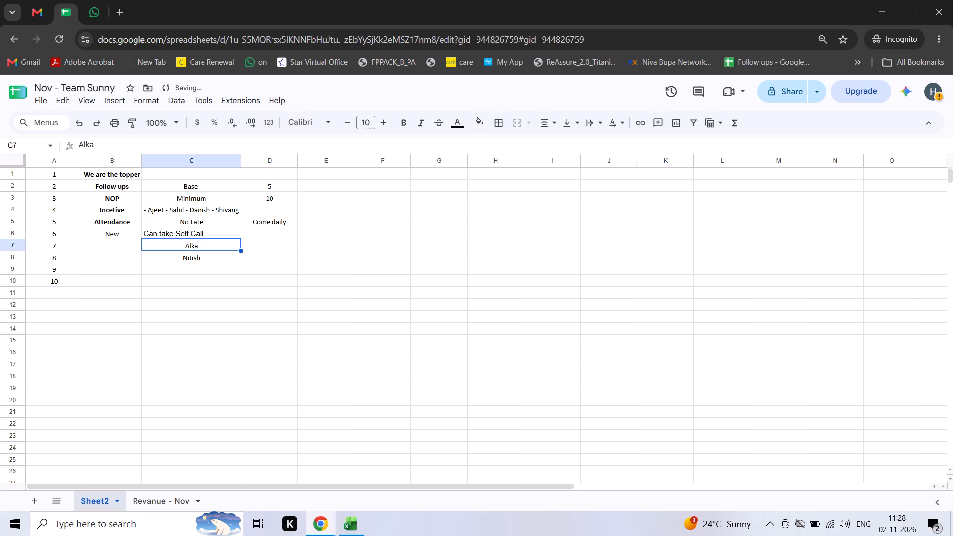
Copy the bold, centred formatting of the Attendance label in B5 onto New and Can take Self Call in B6:C6.
key(Up)
key(Left)
key(Up)
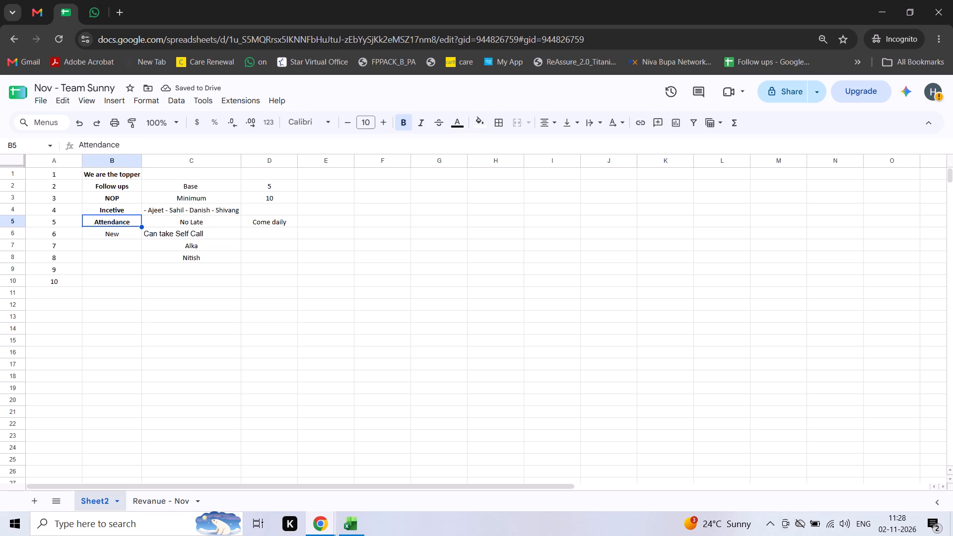
click(131, 122)
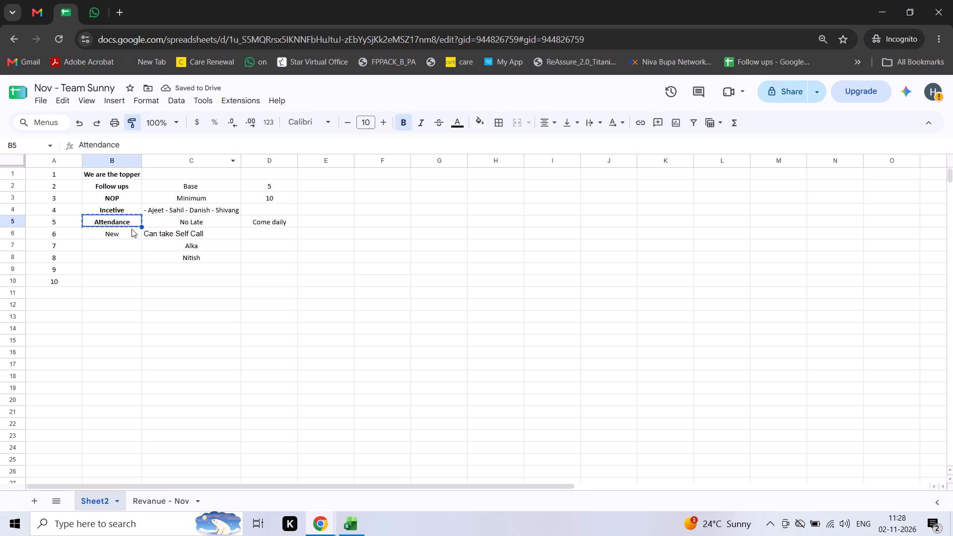
drag(120, 235, 197, 234)
click(293, 249)
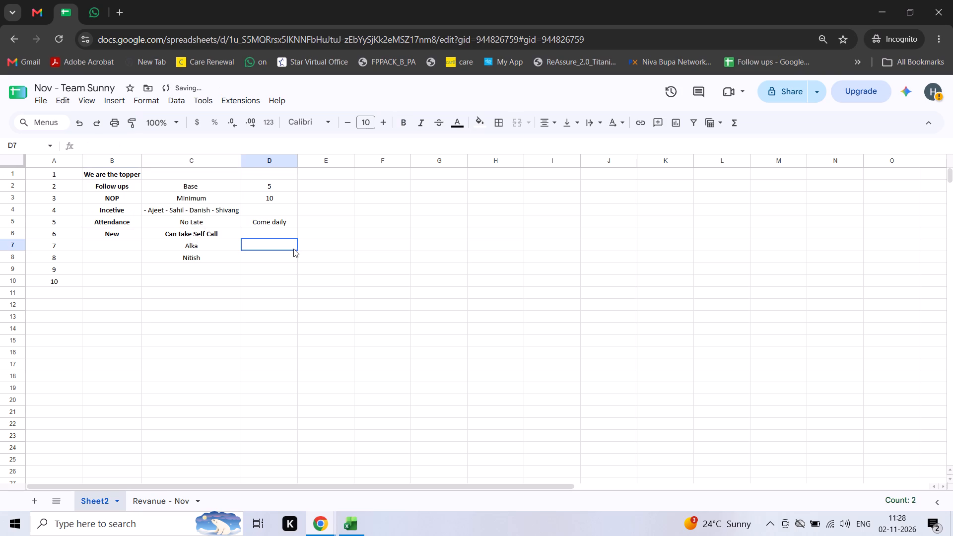
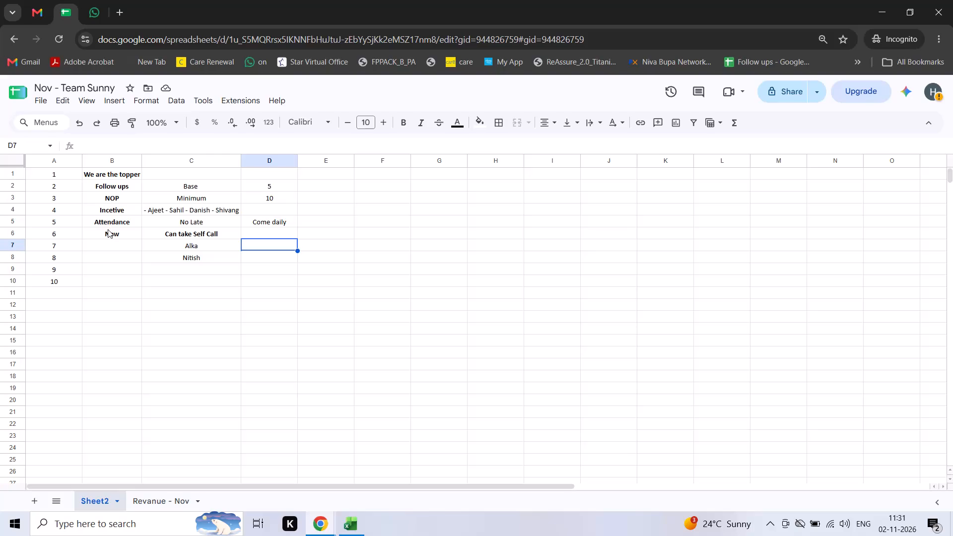
Merge the New label's cell B6 with the two cells below it, spanning B6:B8, and centre the label vertically.
drag(108, 233, 110, 249)
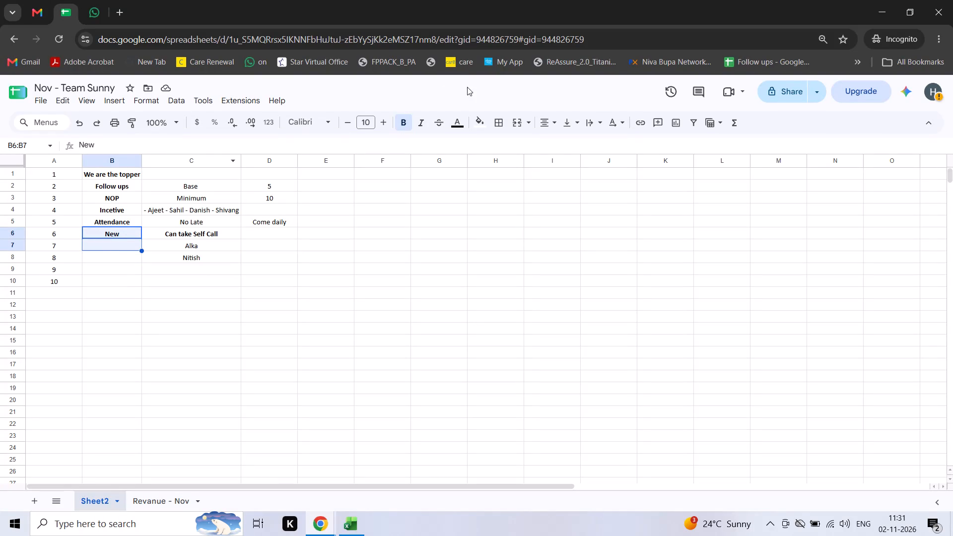
click(515, 123)
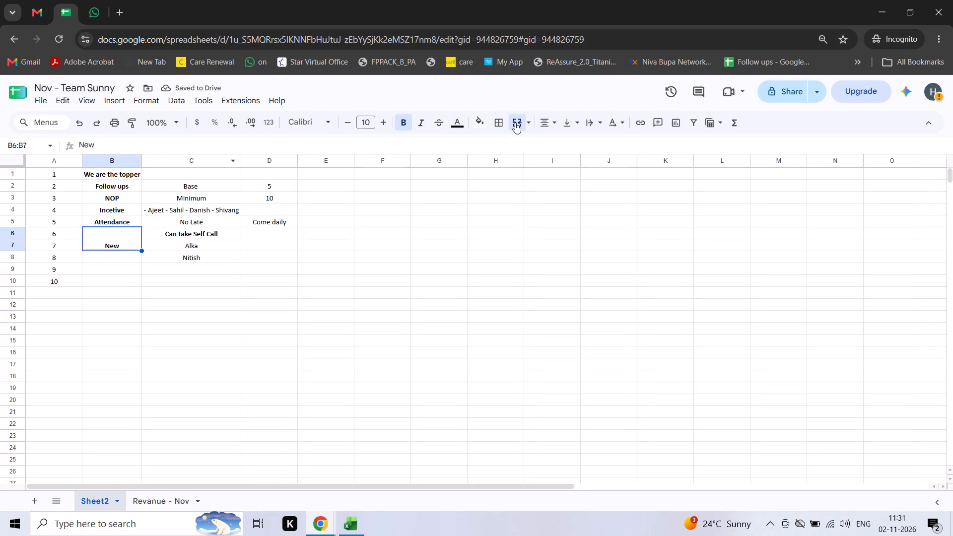
key(shift+Down)
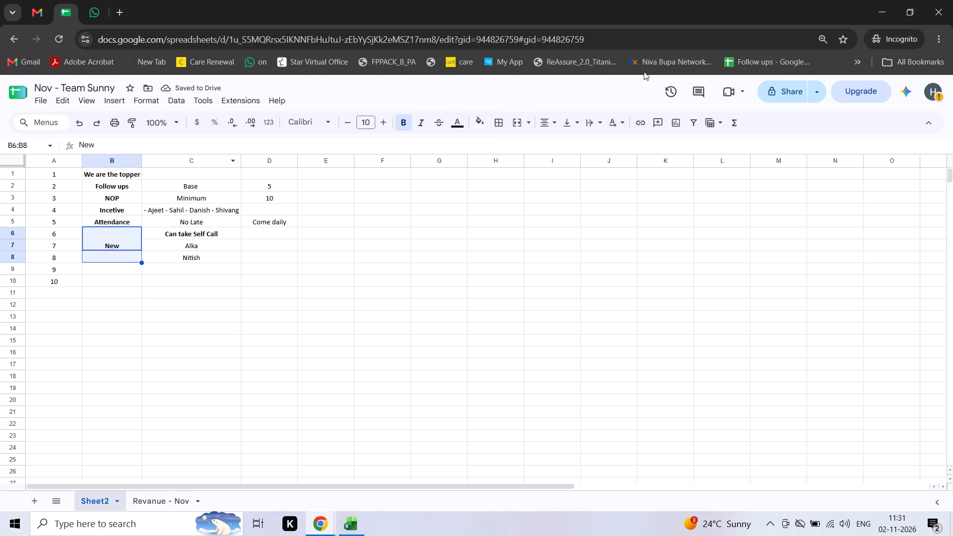
click(519, 125)
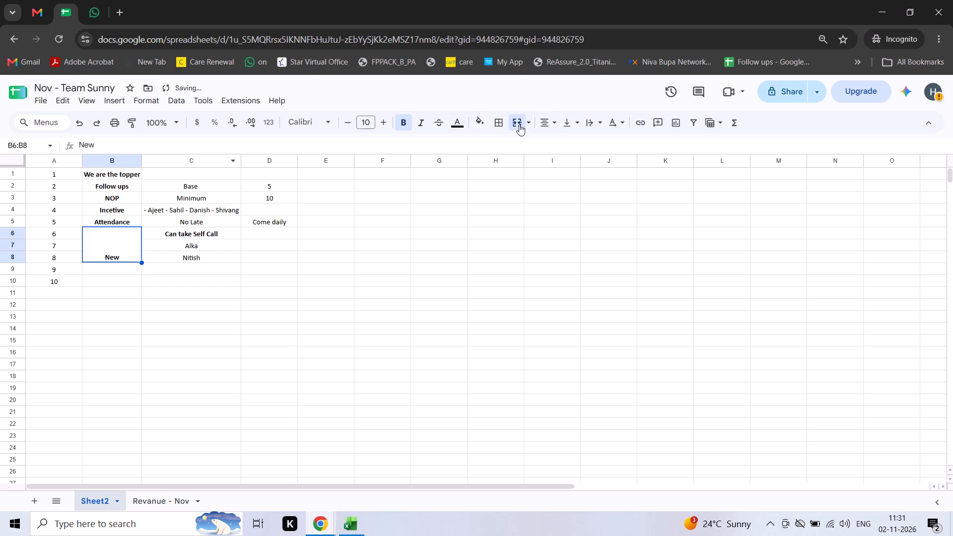
click(567, 122)
click(592, 148)
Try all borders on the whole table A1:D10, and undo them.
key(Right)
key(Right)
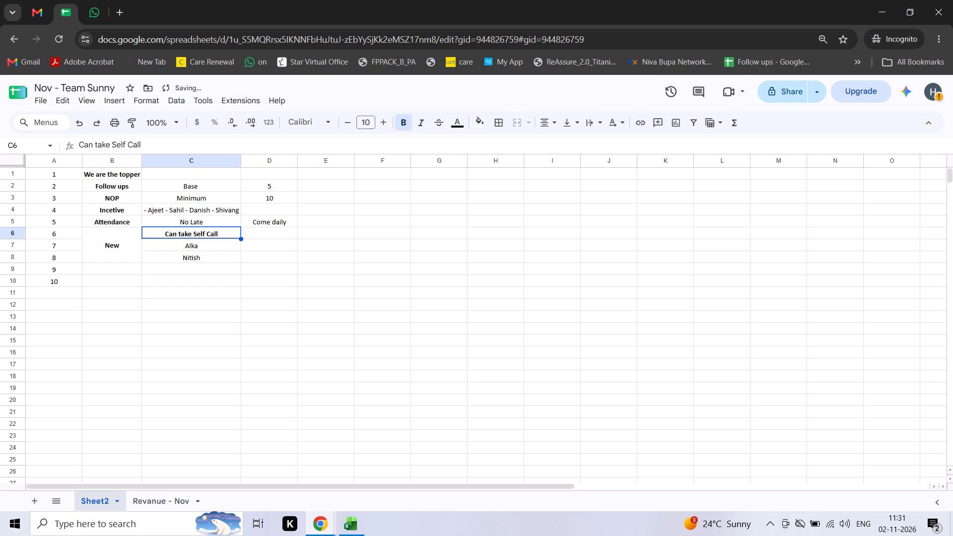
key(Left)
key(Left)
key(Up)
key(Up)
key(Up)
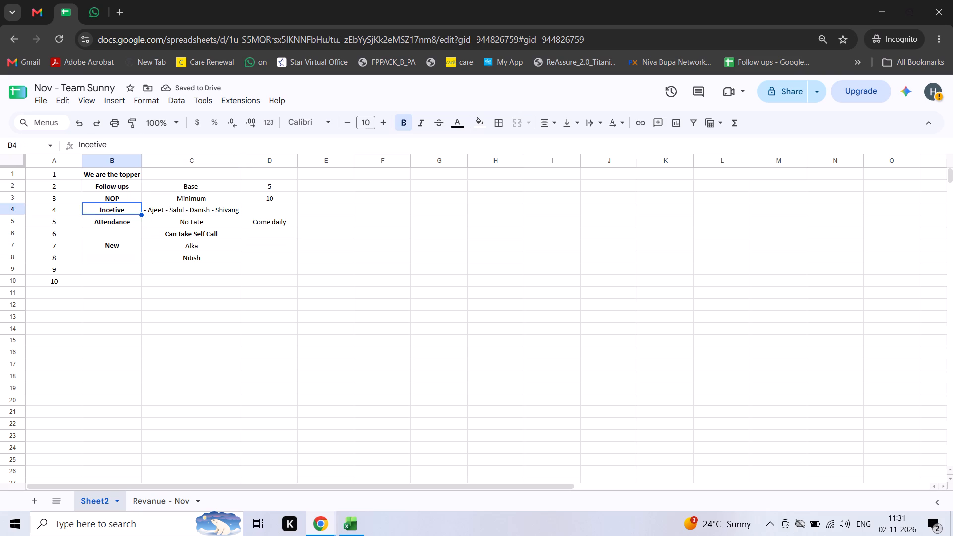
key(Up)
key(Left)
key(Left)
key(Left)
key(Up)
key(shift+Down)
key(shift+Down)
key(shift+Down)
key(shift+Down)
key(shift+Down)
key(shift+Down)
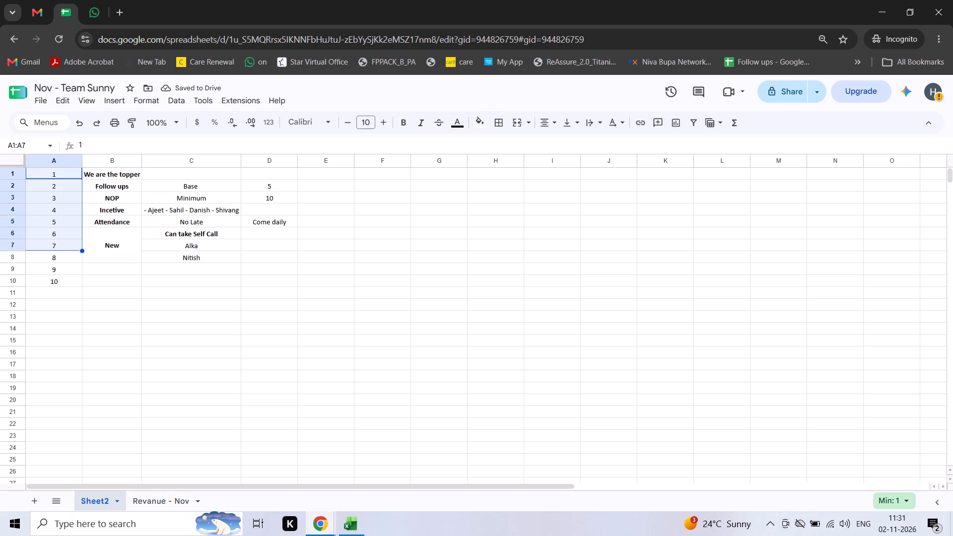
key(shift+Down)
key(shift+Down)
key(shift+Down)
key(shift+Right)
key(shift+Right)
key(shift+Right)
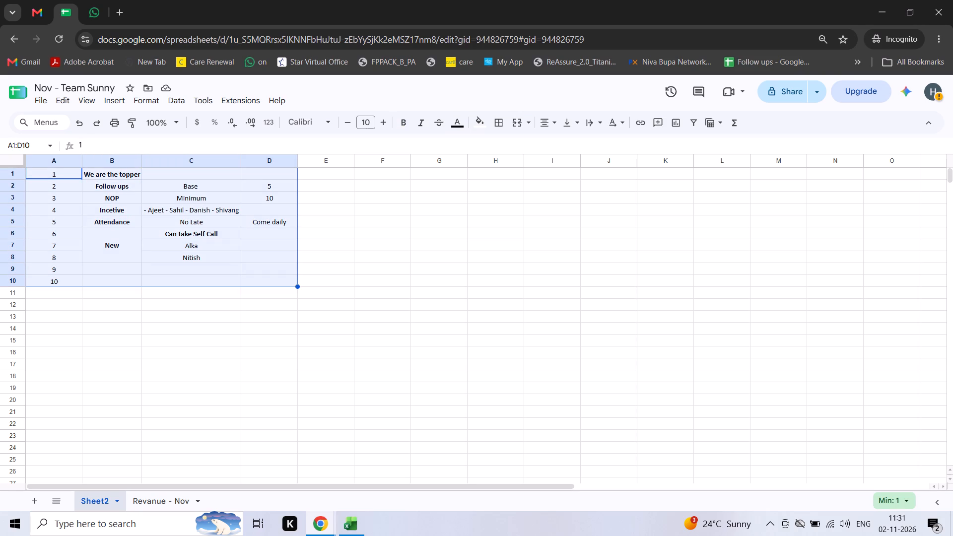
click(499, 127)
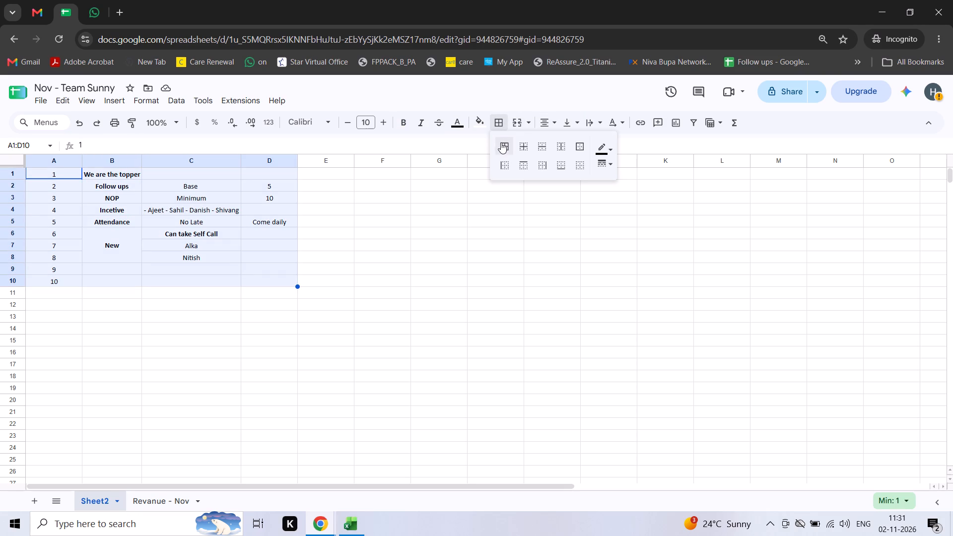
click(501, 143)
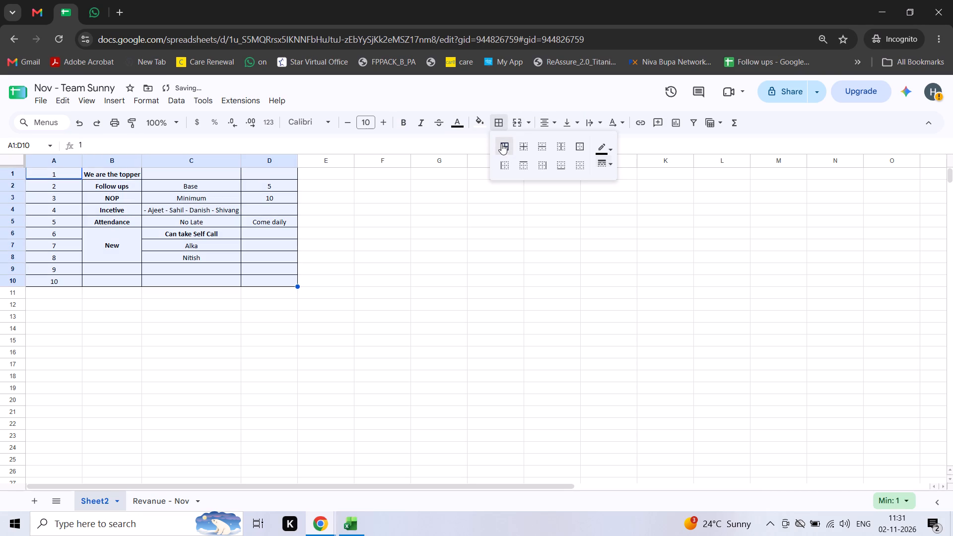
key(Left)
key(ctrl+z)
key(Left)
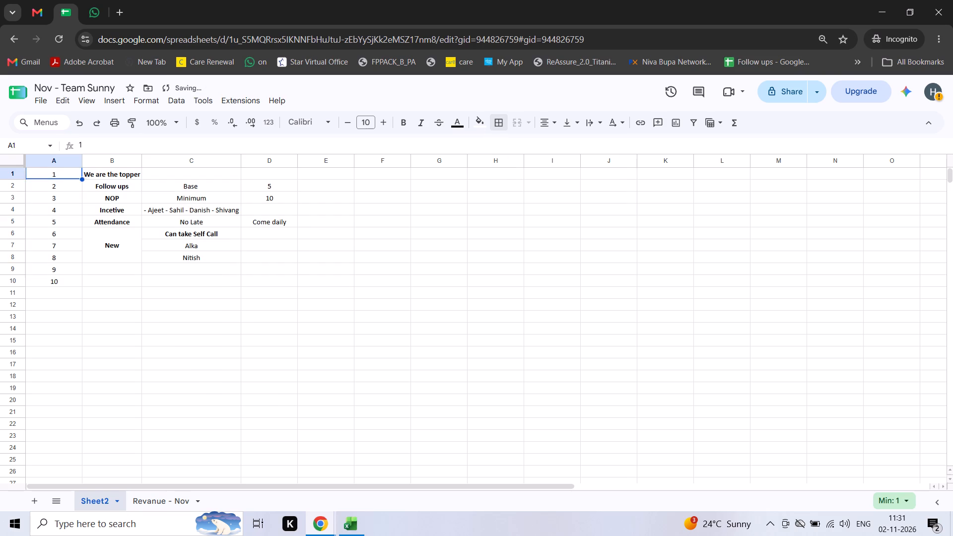
Fill the Can take Self Call heading in C6 with yellow.
key(Down)
key(Down)
key(Down)
key(Down)
key(Down)
key(Down)
key(Right)
key(Right)
key(Up)
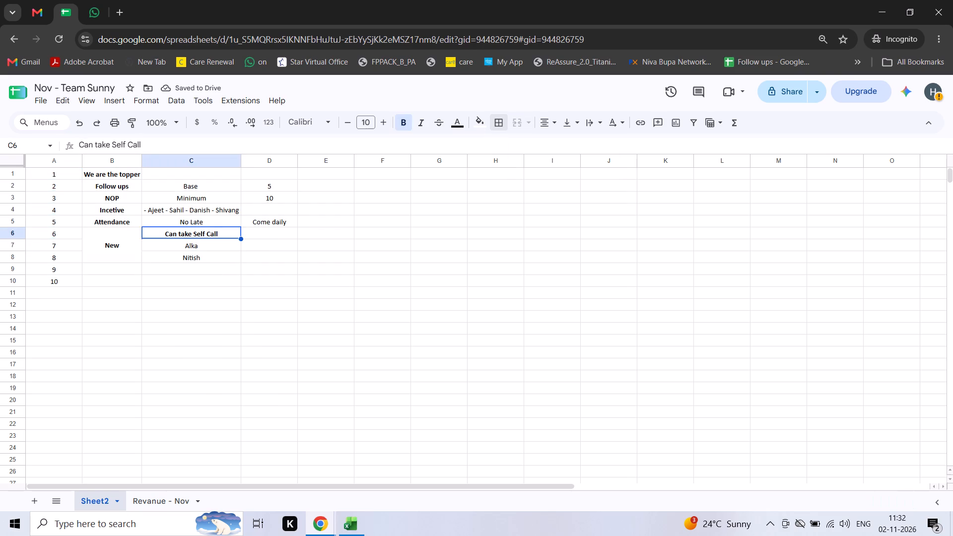
key(Left)
key(Down)
key(Right)
key(Up)
key(Up)
key(Up)
click(473, 120)
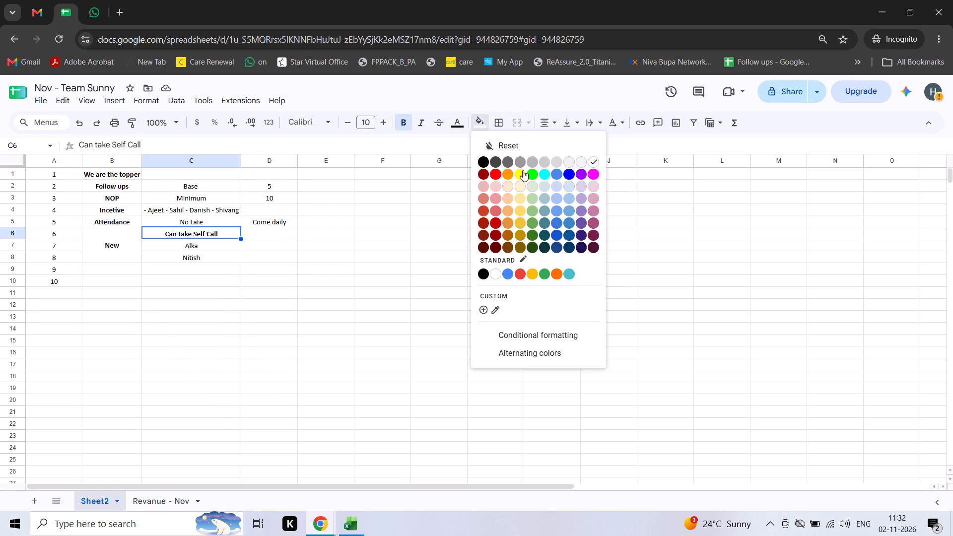
click(523, 170)
Enter the names Rahul, Aziz and Ariz in D7:D9, beside the existing names under the self call heading.
key(Down)
key(Down)
key(Right)
key(Up)
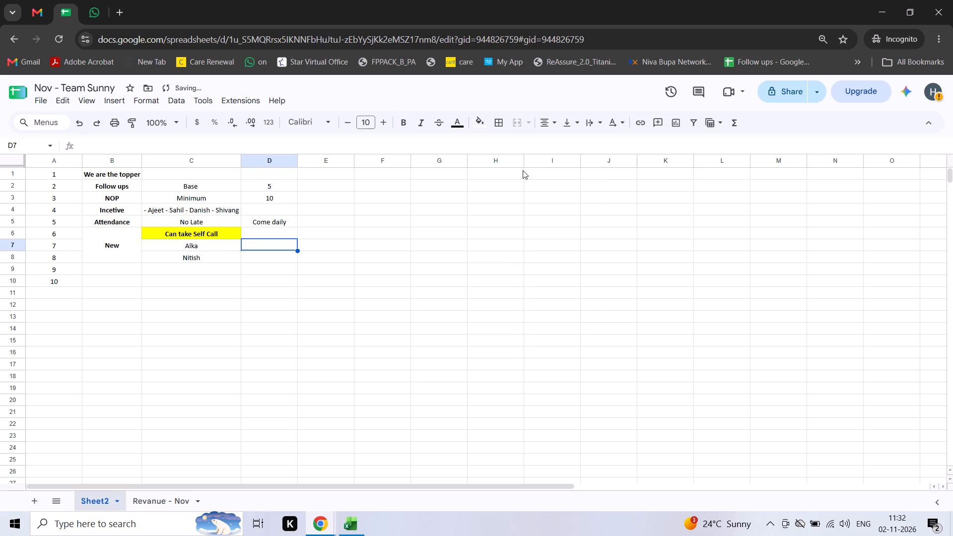
text(Rahul)
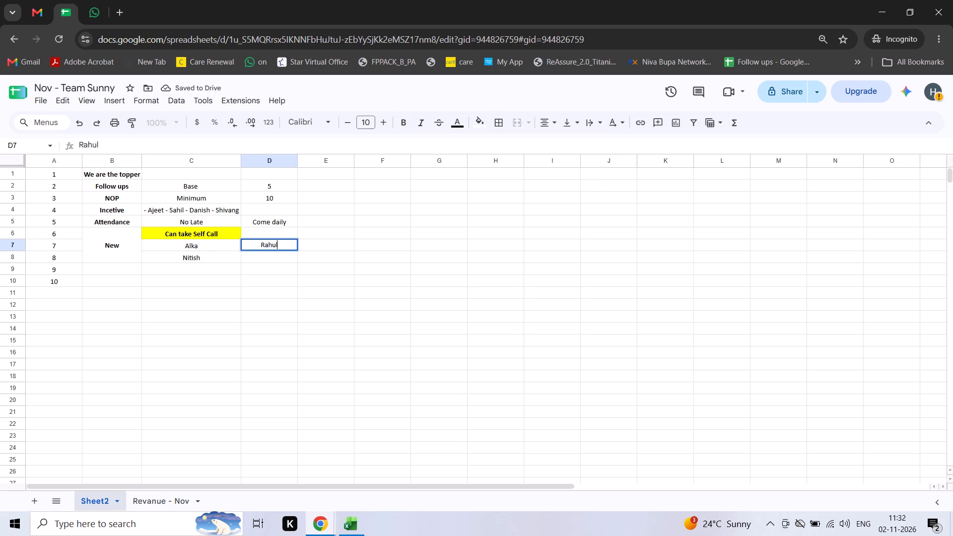
key(Return)
text(Aziz)
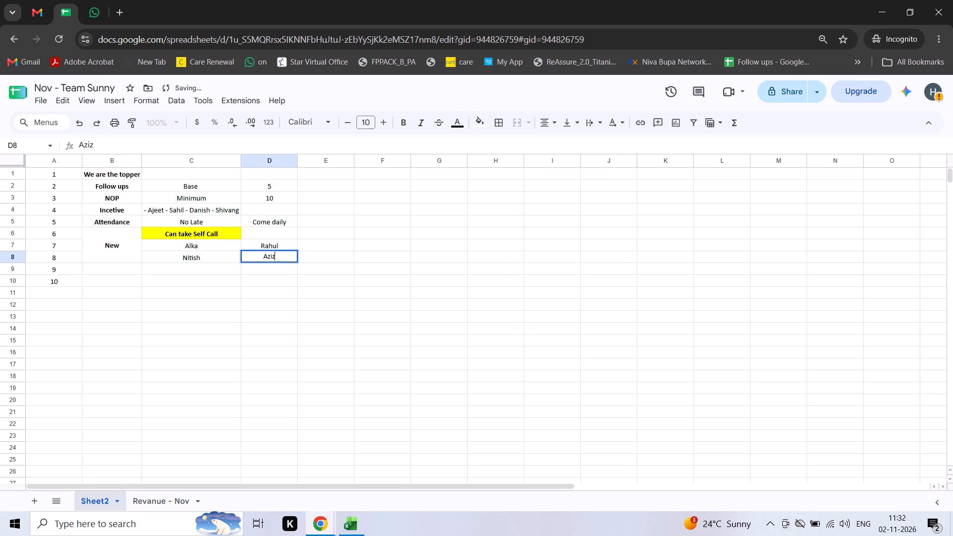
key(Return)
text(Ari)
key(z)
key(Return)
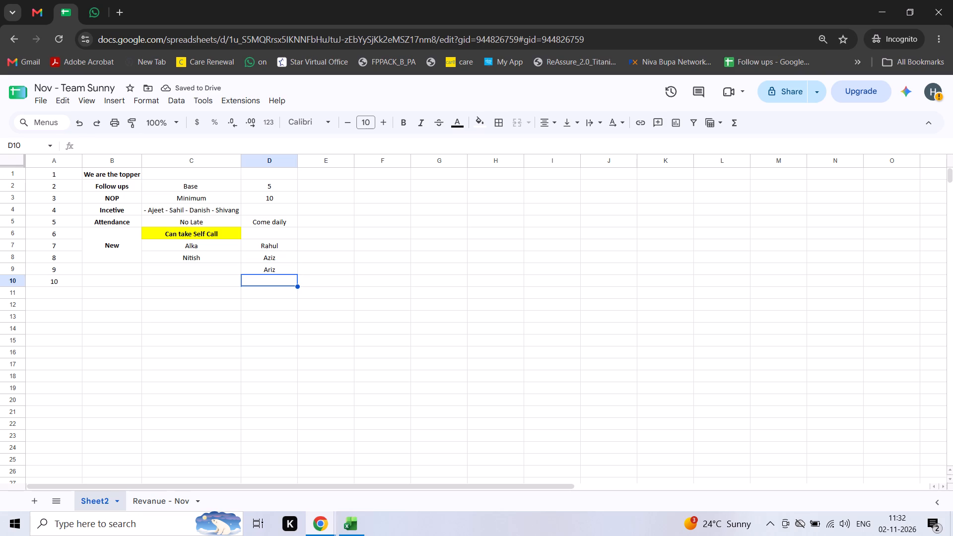
Enter Total - 5 in C9, directly below Nitish.
key(Up)
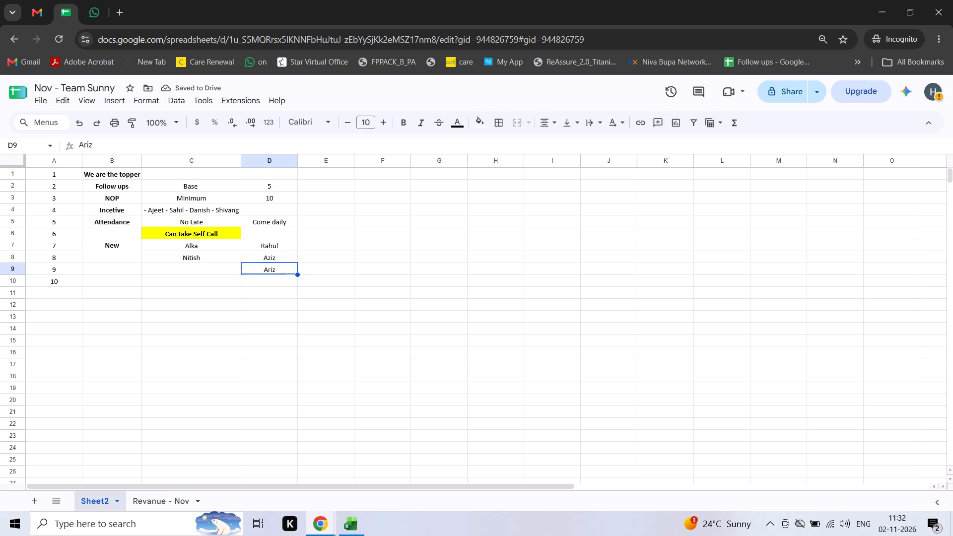
key(Up)
key(Up)
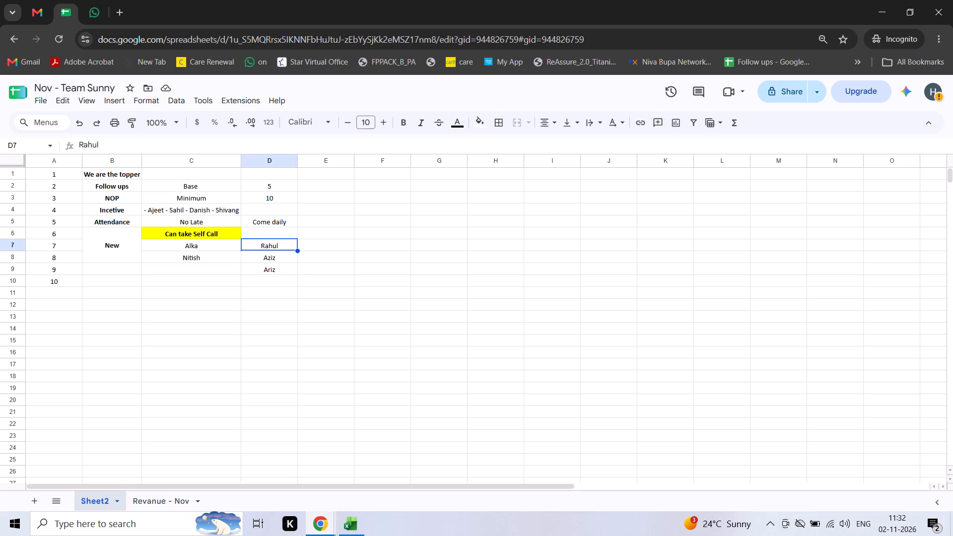
key(Left)
key(Left)
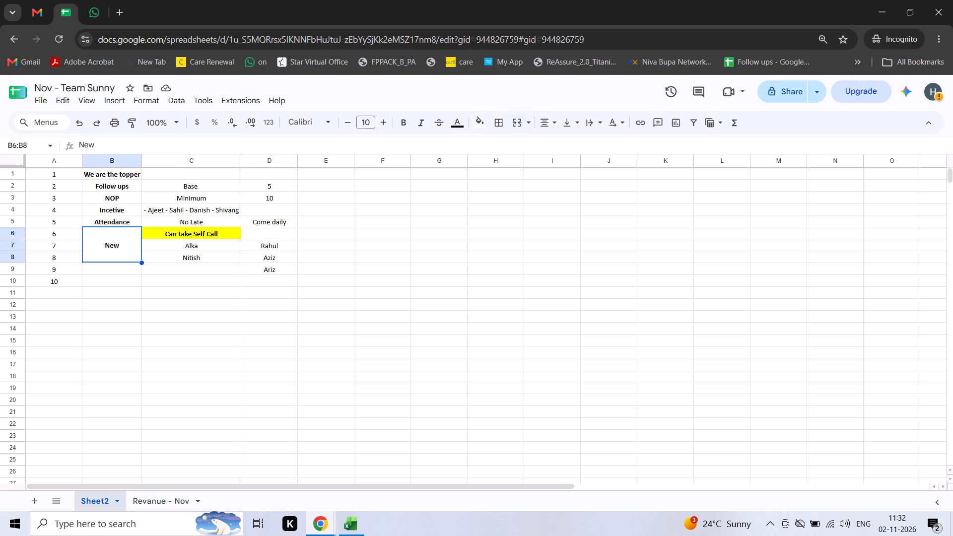
key(Down)
key(Right)
text(Total -)
key(space)
key(5)
key(Return)
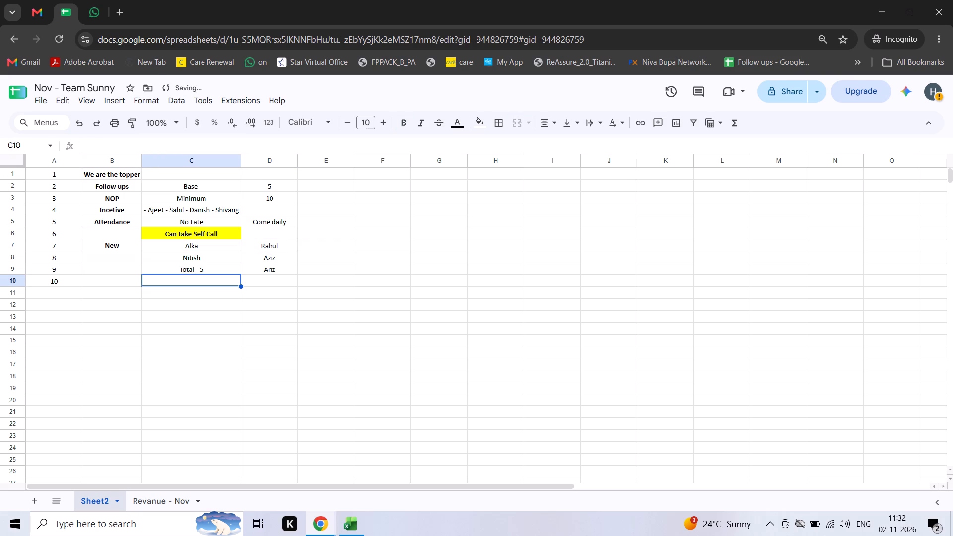
Make the Total - 5 cell in C9 bold and put a border around it.
key(Up)
key(ctrl+b)
key(Up)
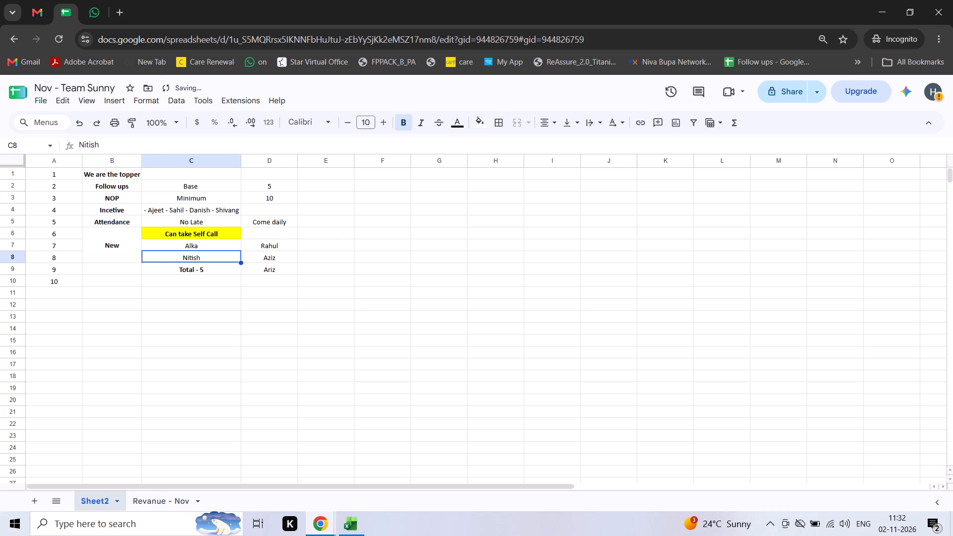
key(Down)
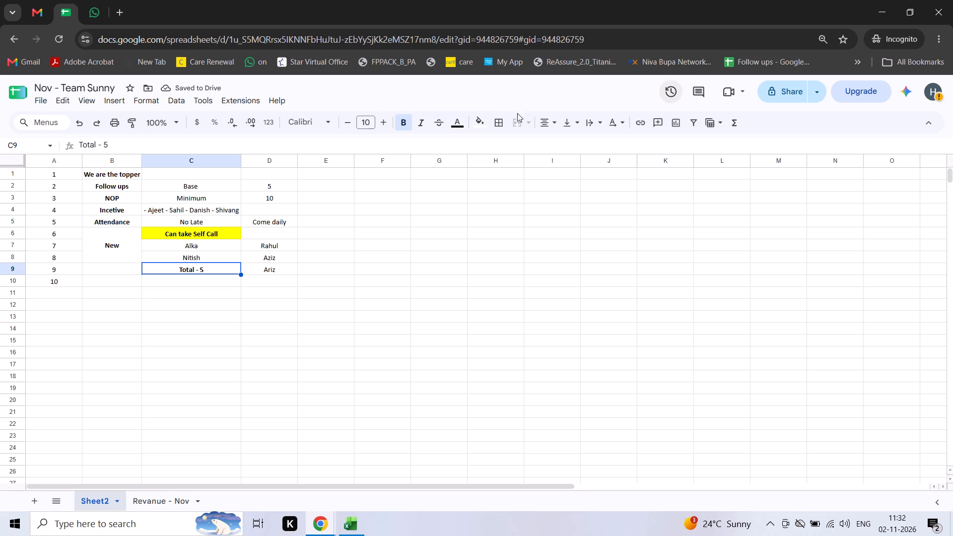
click(503, 115)
click(499, 145)
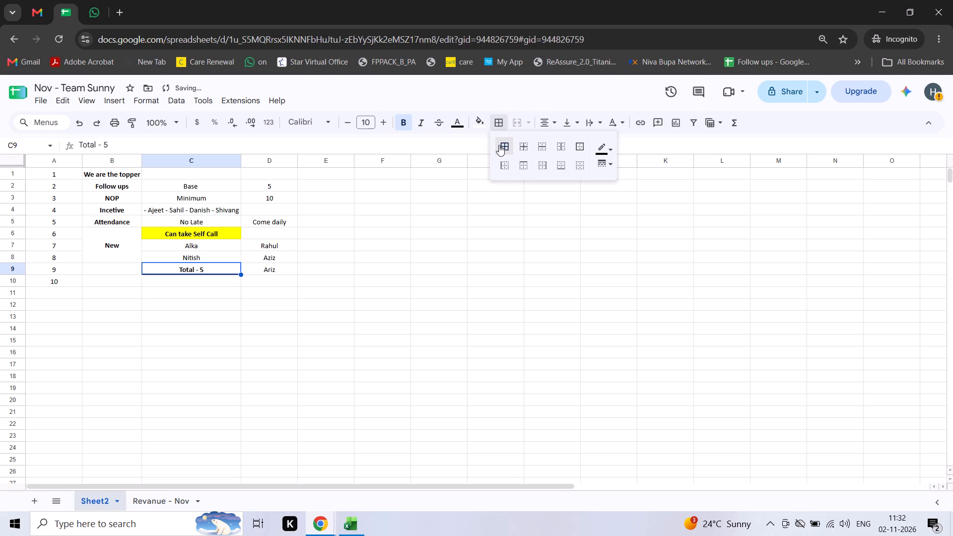
click(345, 286)
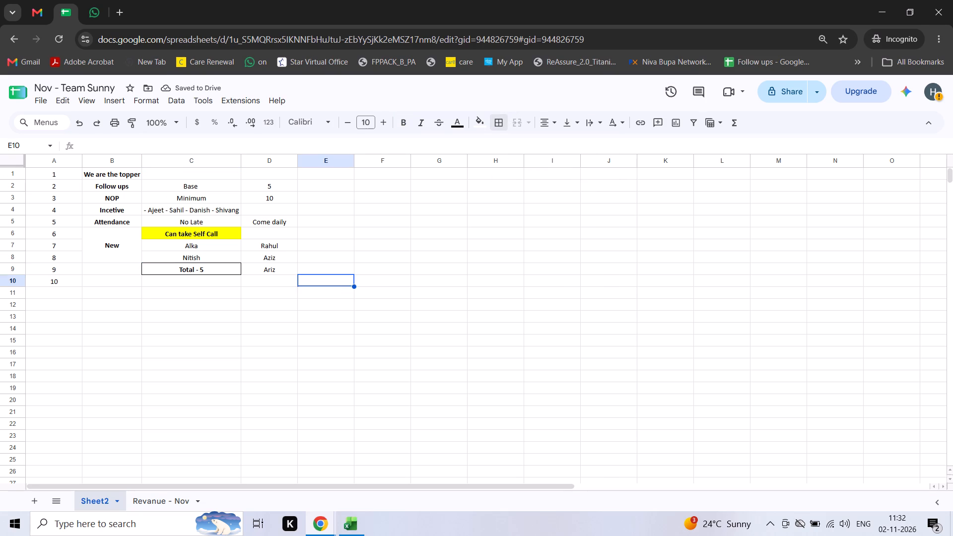
Select the merged New cell B6:B8 together with the empty cell B9 below it.
key(Up)
key(Left)
key(Left)
key(Left)
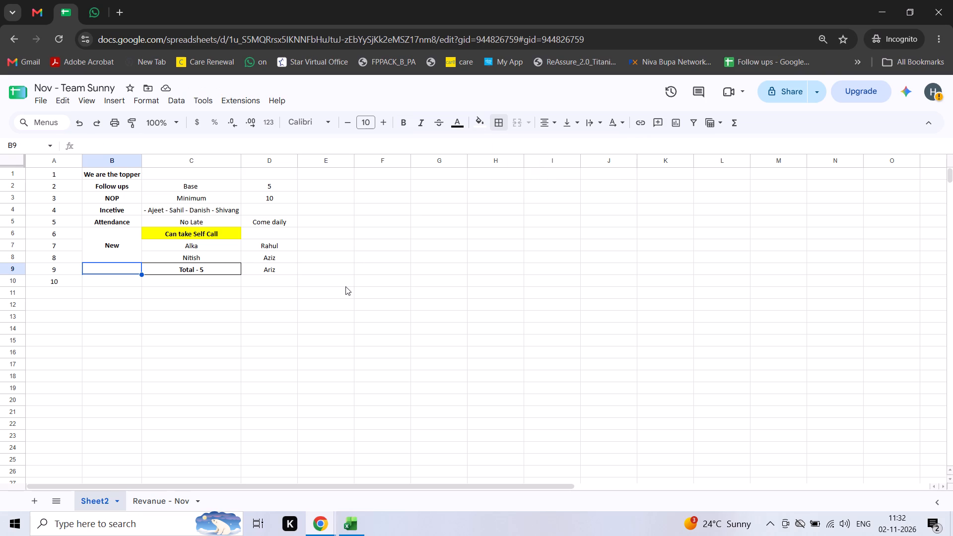
key(Up)
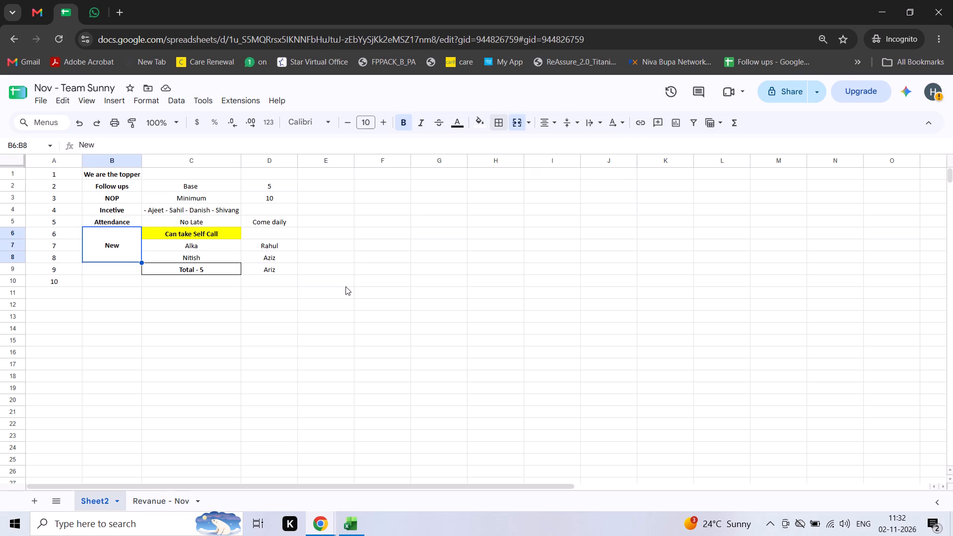
key(shift+Down)
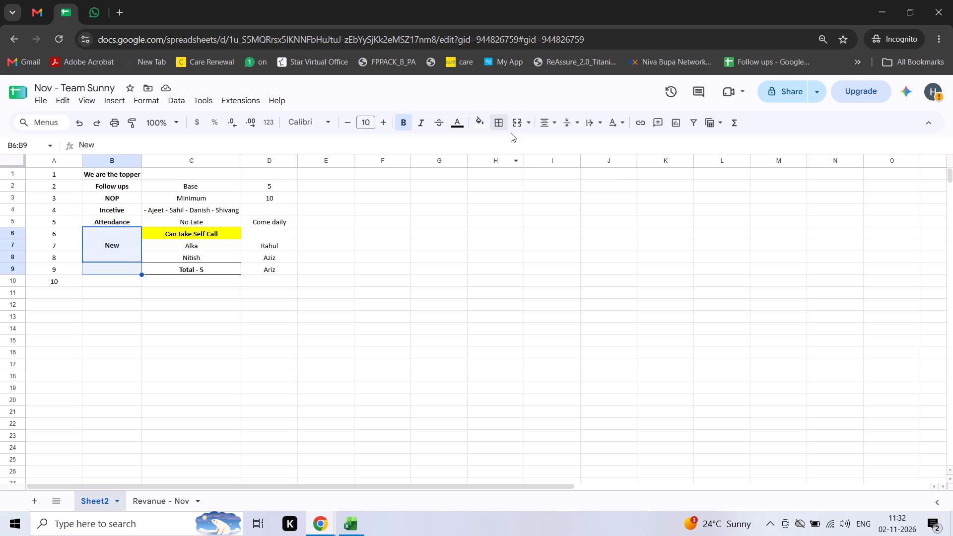
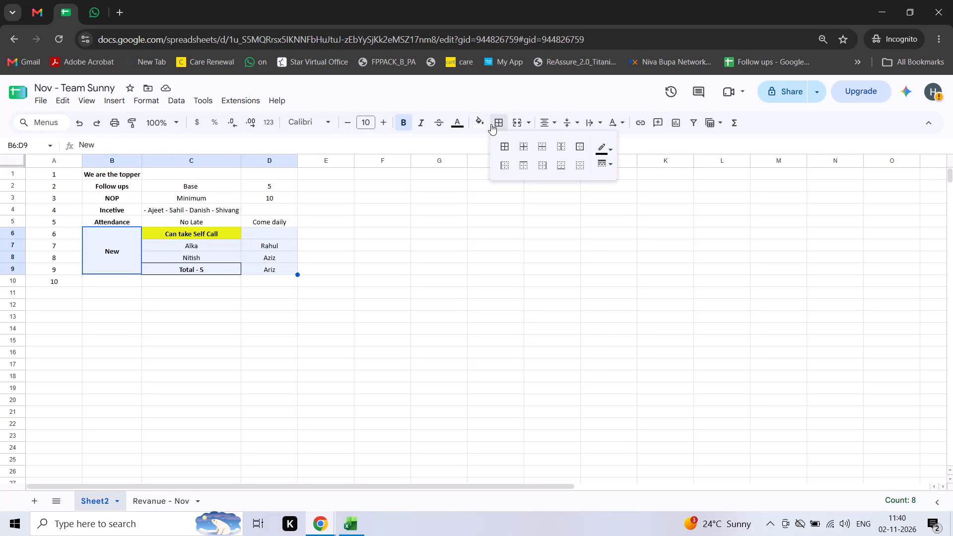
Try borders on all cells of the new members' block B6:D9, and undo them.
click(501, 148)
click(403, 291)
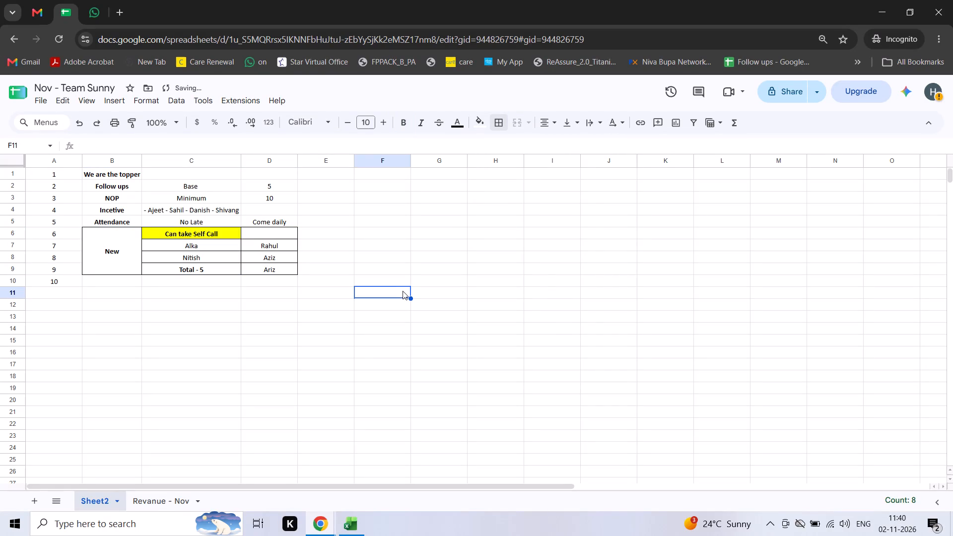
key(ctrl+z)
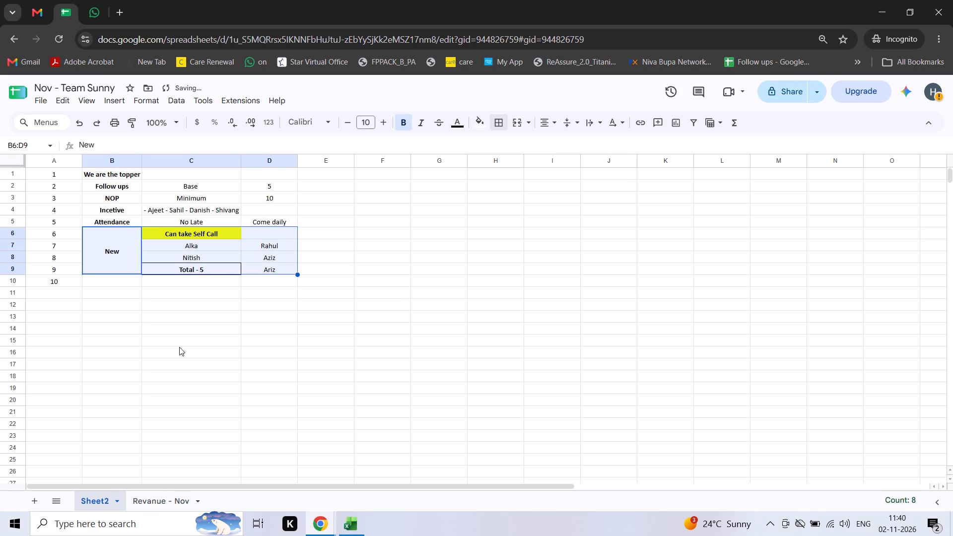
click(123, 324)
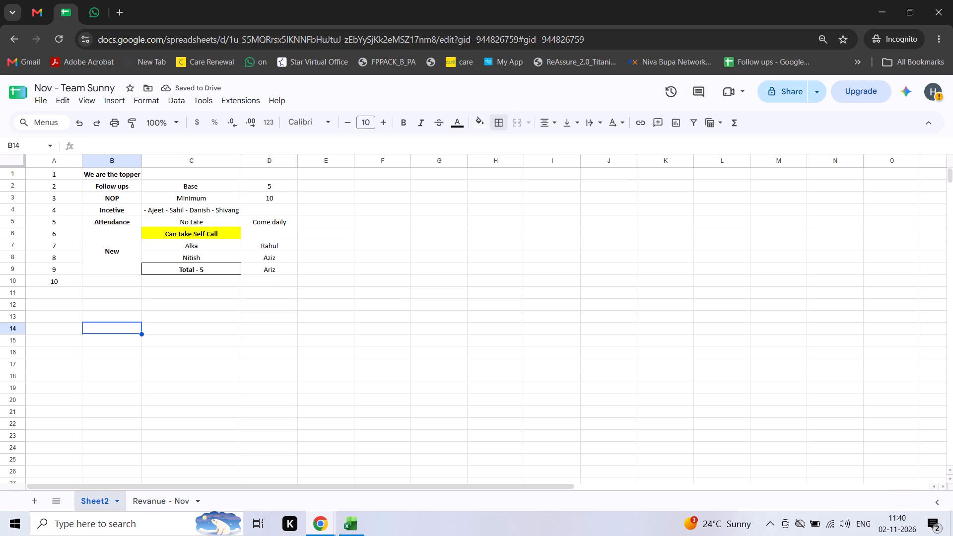
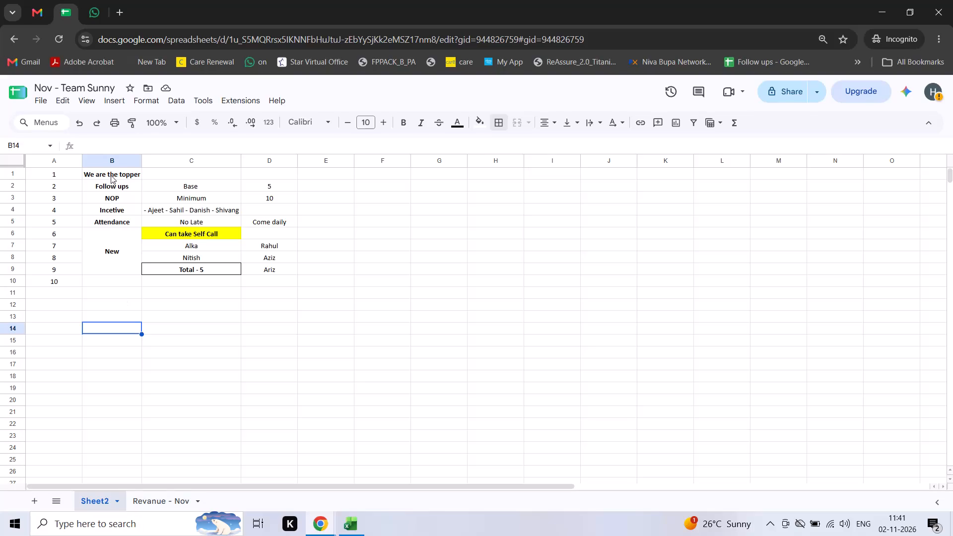
Select the We are the topper heading in B1 together with the empty cell C1 beside it.
drag(110, 172, 159, 175)
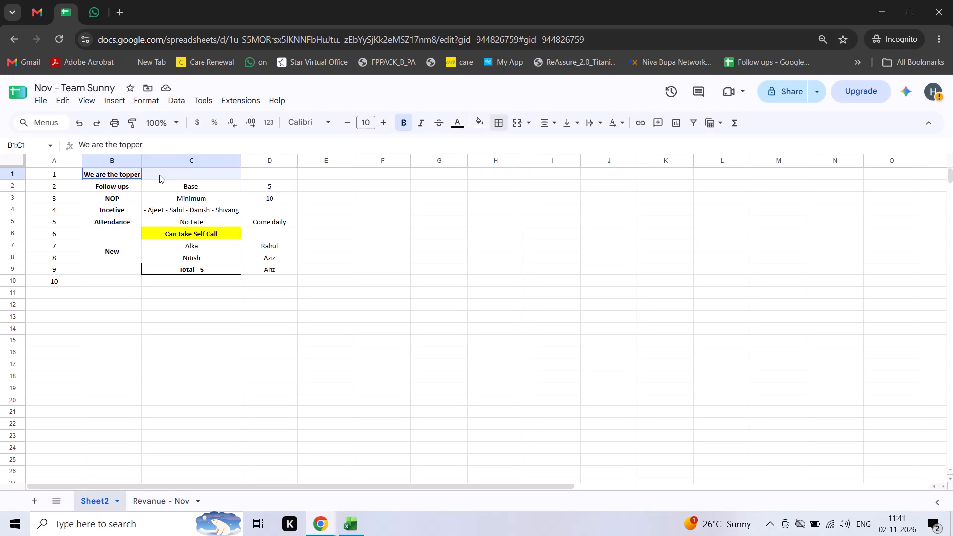
drag(159, 175, 158, 175)
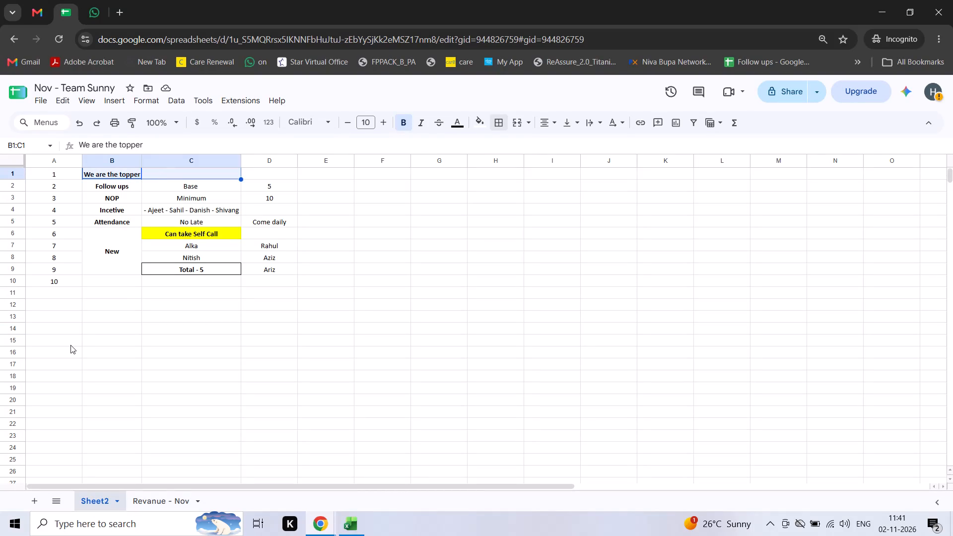
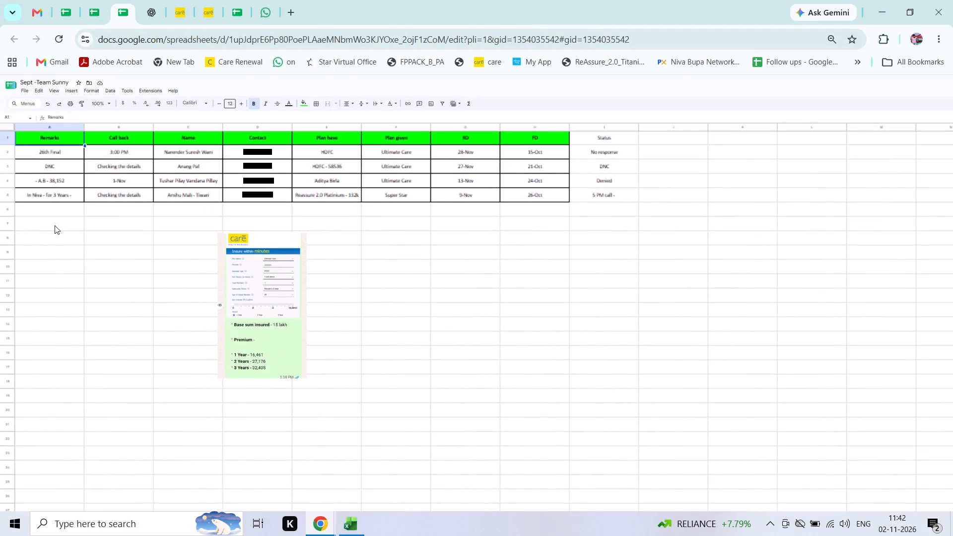
click(55, 225)
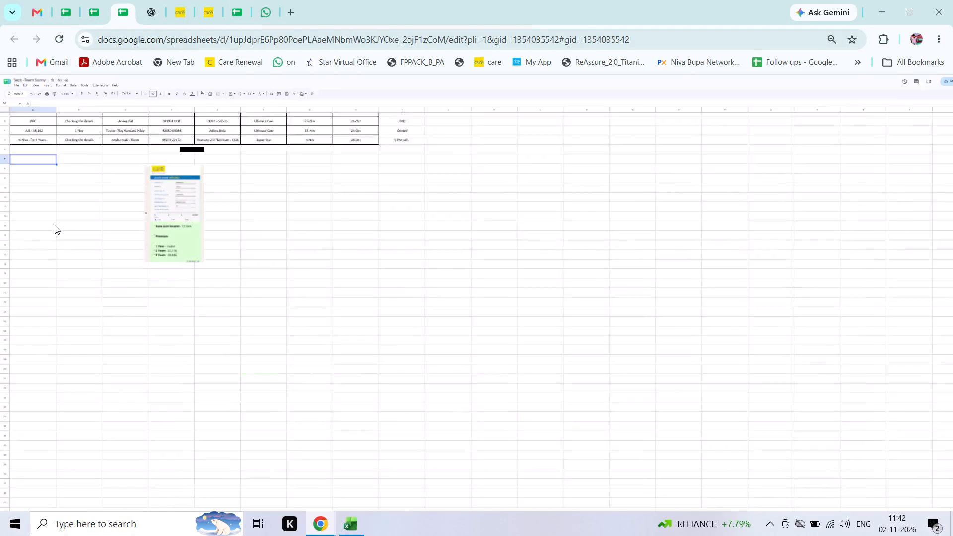
key(ctrl+equal)
key(ctrl+equal)
key(ctrl+equal)
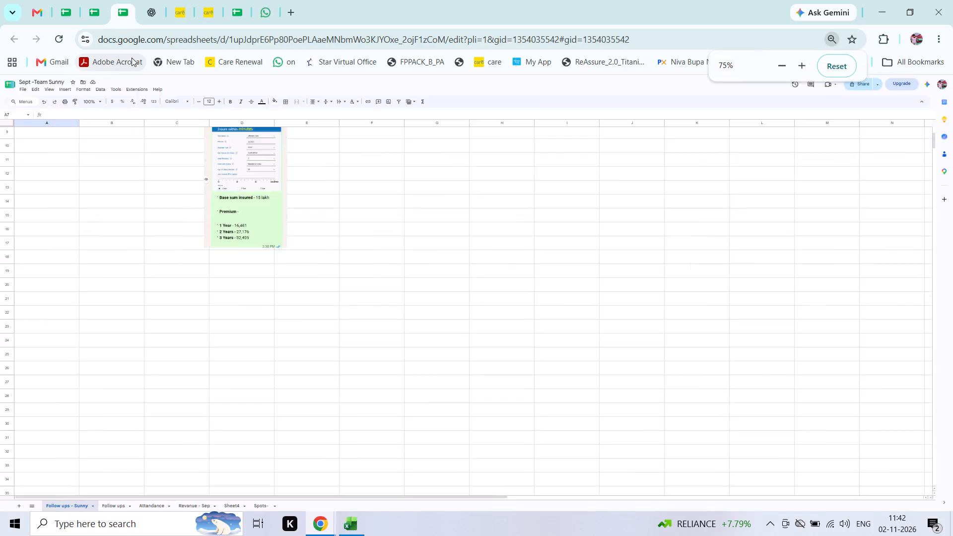
key(ctrl+equal)
key(ctrl+equal)
scroll(189, 211, up, 8)
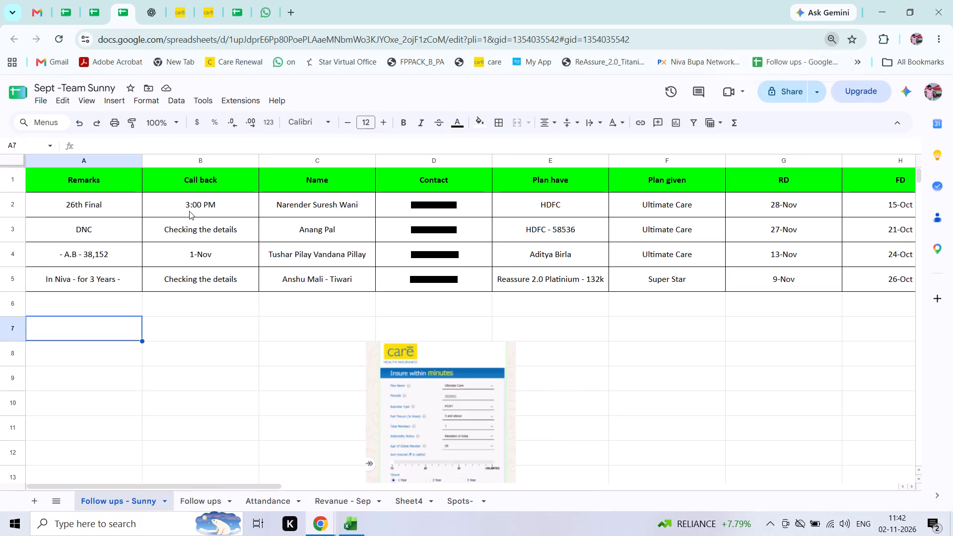
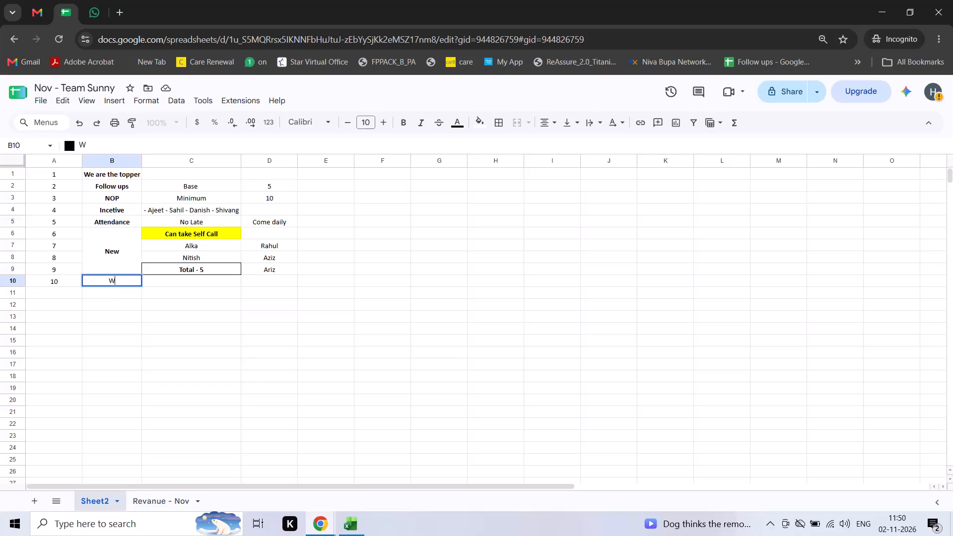
Complete the entry in cell B10 as "We were Topper", beside number 10.
text(e were)
key(space)
text(Topeer)
key(space)
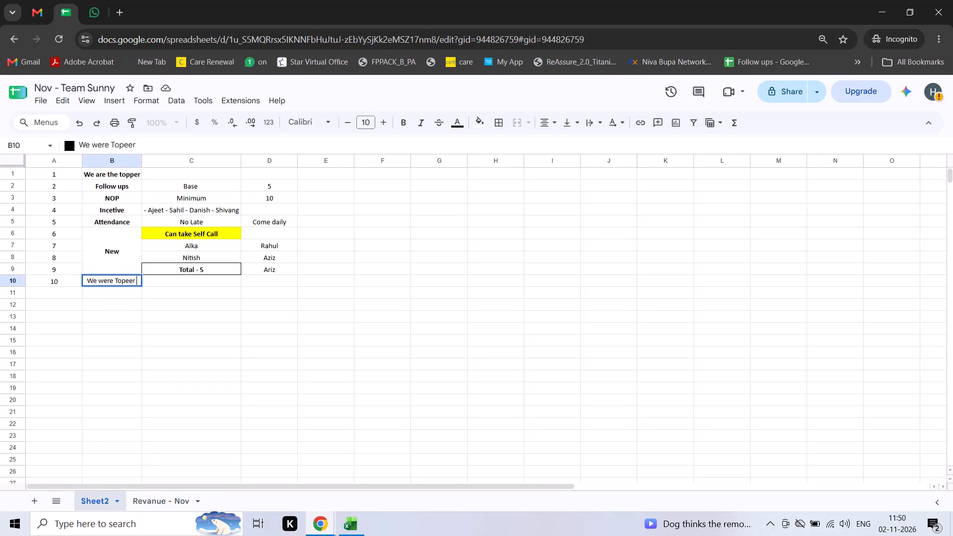
key(BackSpace)
key(BackSpace)
key(BackSpace)
key(BackSpace)
text(per)
key(Return)
Continue the motto across row 10 with "We are" in C10 and "We will" in D10.
key(Up)
key(Right)
text(We are)
key(space)
key(Return)
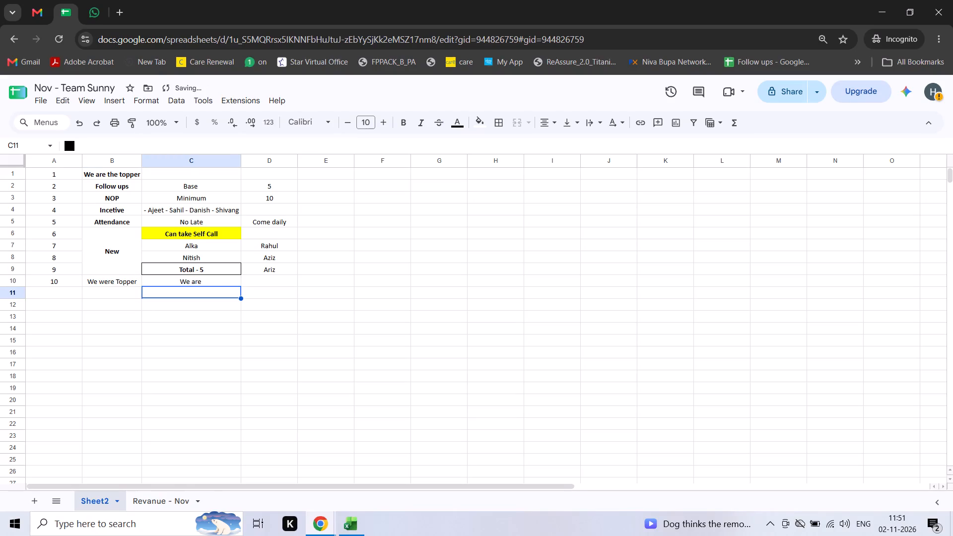
key(Up)
key(Right)
text(We will)
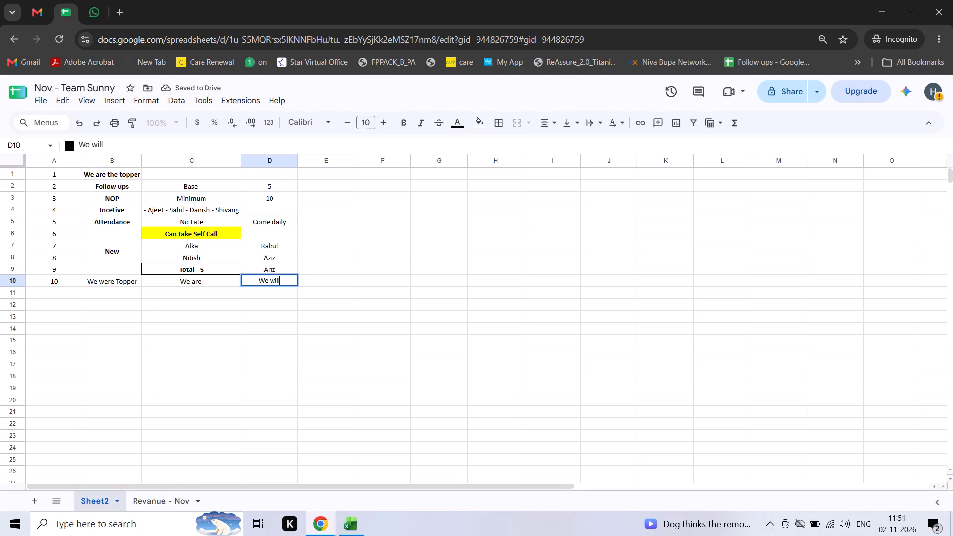